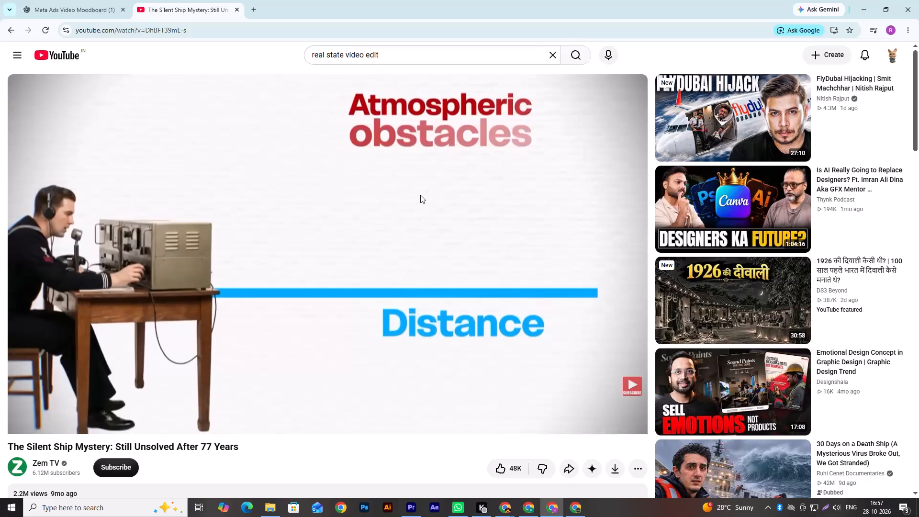
Play a short stretch of the Silent Ship Mystery video to study its text animations, and pause it.
{"action": "left_click", "coordinate": [418, 195]}
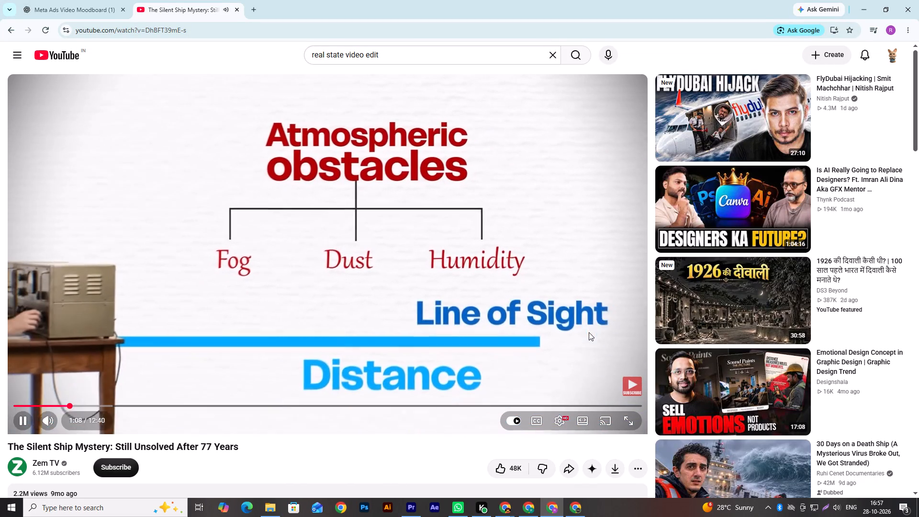
{"action": "left_click", "coordinate": [589, 332]}
Switch to Adobe Premiere and examine the earlier captions in ADS 6, including Text Animation 02's settings and the frame at 00:00:03:02.
{"action": "left_click", "coordinate": [420, 510]}
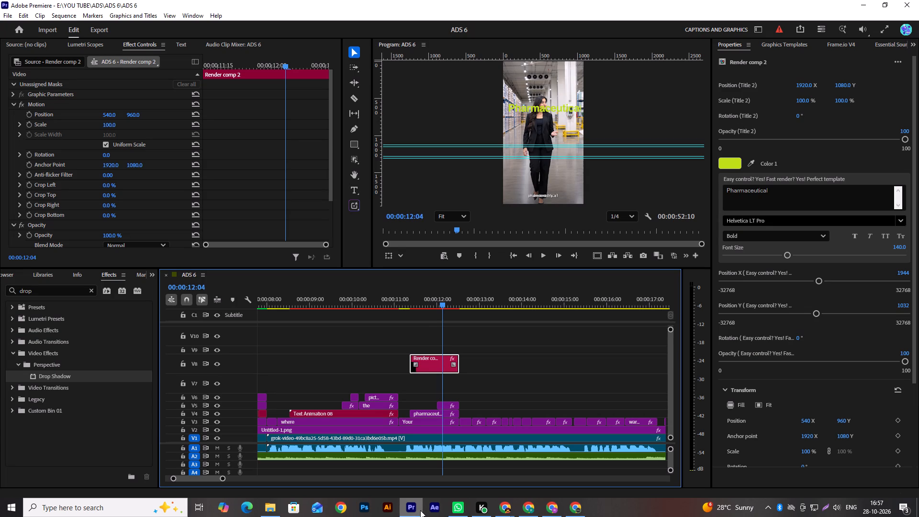
{"action": "scroll", "coordinate": [460, 382], "scroll_direction": "up", "scroll_amount": 2, "text": "alt"}
{"action": "scroll", "coordinate": [460, 382], "scroll_direction": "down", "scroll_amount": 1, "text": "alt"}
{"action": "scroll", "coordinate": [460, 382], "scroll_direction": "up", "scroll_amount": 11, "text": "alt"}
{"action": "scroll", "coordinate": [454, 378], "scroll_direction": "up", "scroll_amount": 4}
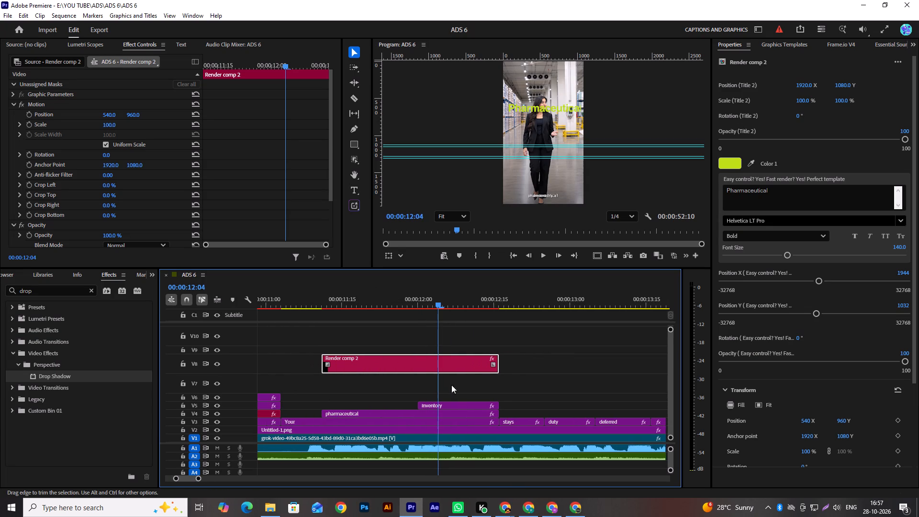
{"action": "left_click", "coordinate": [359, 423]}
{"action": "scroll", "coordinate": [315, 362], "scroll_direction": "up", "scroll_amount": 2}
{"action": "scroll", "coordinate": [315, 362], "scroll_direction": "down", "scroll_amount": 1}
{"action": "scroll", "coordinate": [315, 362], "scroll_direction": "up", "scroll_amount": 2}
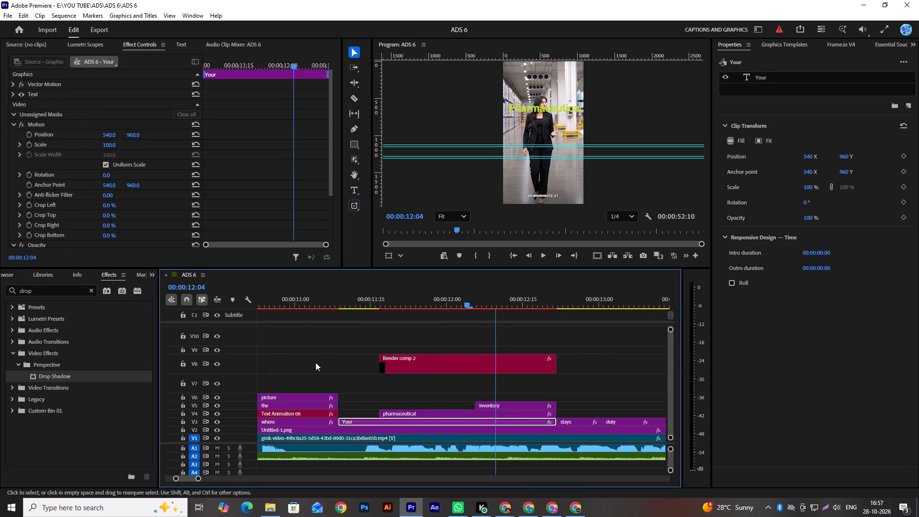
{"action": "scroll", "coordinate": [315, 362], "scroll_direction": "down", "scroll_amount": 5, "text": "alt"}
{"action": "scroll", "coordinate": [315, 362], "scroll_direction": "up", "scroll_amount": 1, "text": "alt"}
{"action": "scroll", "coordinate": [315, 362], "scroll_direction": "down", "scroll_amount": 1, "text": "alt"}
{"action": "scroll", "coordinate": [315, 362], "scroll_direction": "up", "scroll_amount": 8}
{"action": "scroll", "coordinate": [315, 362], "scroll_direction": "down", "scroll_amount": 1}
{"action": "scroll", "coordinate": [315, 362], "scroll_direction": "up", "scroll_amount": 17}
{"action": "scroll", "coordinate": [315, 362], "scroll_direction": "down", "scroll_amount": 1}
{"action": "scroll", "coordinate": [315, 362], "scroll_direction": "up", "scroll_amount": 1}
{"action": "scroll", "coordinate": [315, 362], "scroll_direction": "down", "scroll_amount": 1}
{"action": "scroll", "coordinate": [315, 362], "scroll_direction": "up", "scroll_amount": 6}
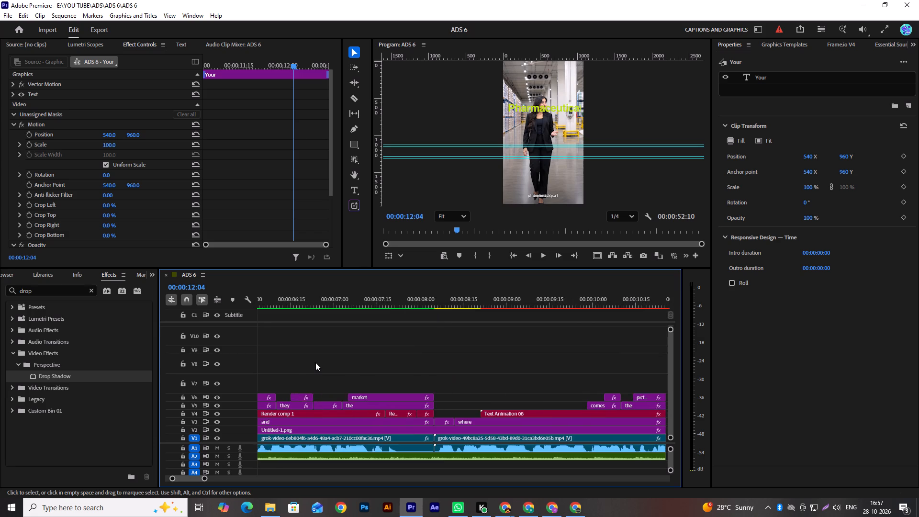
{"action": "scroll", "coordinate": [315, 362], "scroll_direction": "up", "scroll_amount": 13}
{"action": "scroll", "coordinate": [315, 362], "scroll_direction": "down", "scroll_amount": 5}
{"action": "scroll", "coordinate": [317, 405], "scroll_direction": "up", "scroll_amount": 2}
{"action": "scroll", "coordinate": [317, 405], "scroll_direction": "down", "scroll_amount": 1}
{"action": "scroll", "coordinate": [317, 405], "scroll_direction": "up", "scroll_amount": 9}
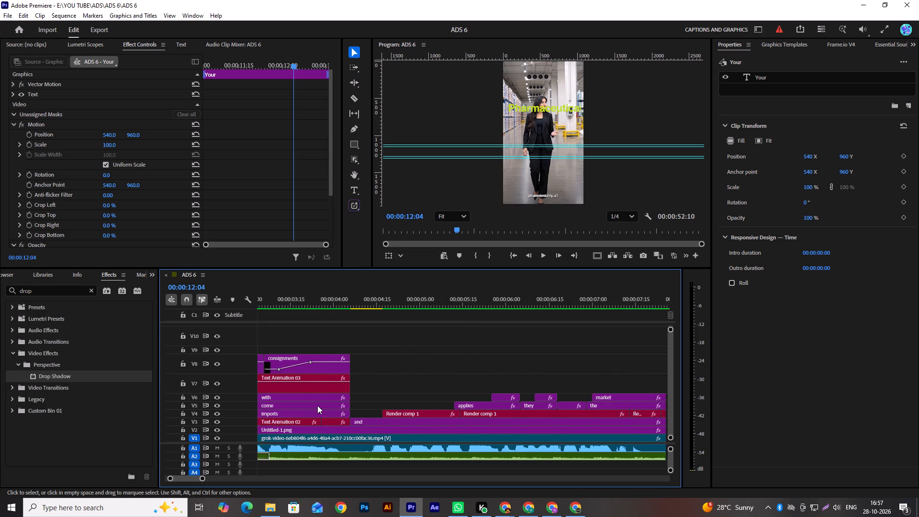
{"action": "scroll", "coordinate": [317, 405], "scroll_direction": "up", "scroll_amount": 1}
{"action": "left_click", "coordinate": [304, 419]}
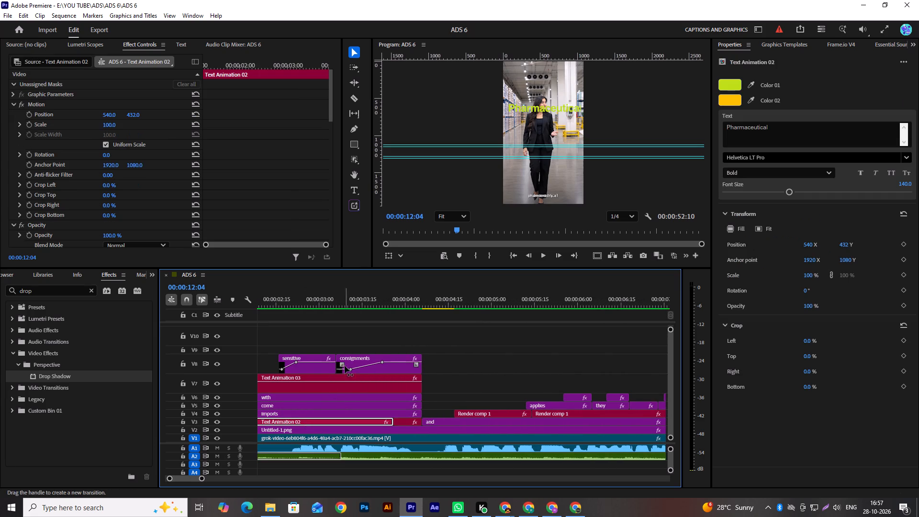
{"action": "left_click", "coordinate": [325, 306]}
{"action": "left_click", "coordinate": [325, 306]}
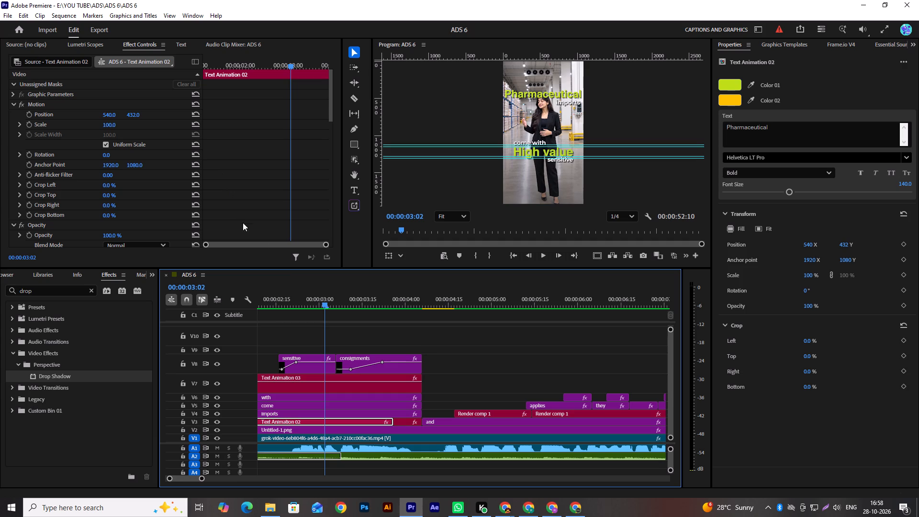
Raise the Render comp 2 title by setting its vertical Motion position to 772, checking it at 00:00:11:28.
{"action": "scroll", "coordinate": [432, 347], "scroll_direction": "down", "scroll_amount": 7}
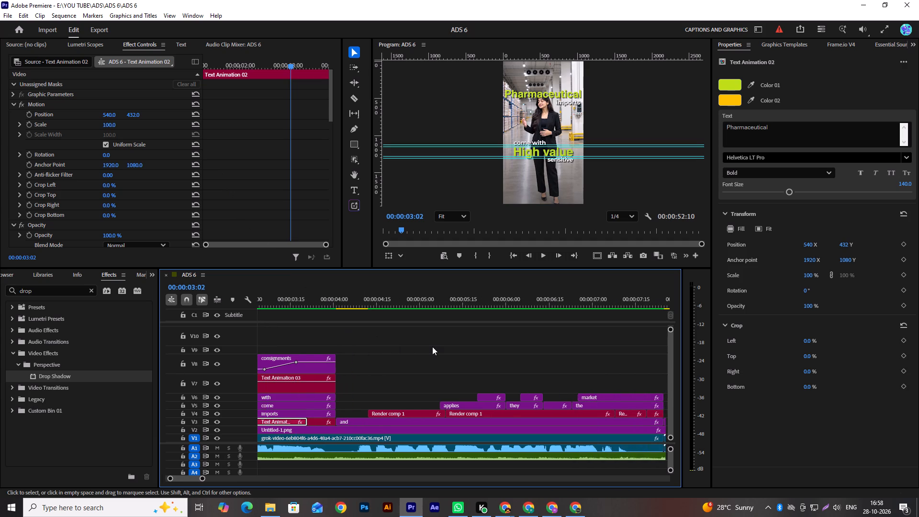
{"action": "scroll", "coordinate": [432, 347], "scroll_direction": "down", "scroll_amount": 20}
{"action": "scroll", "coordinate": [432, 347], "scroll_direction": "down", "scroll_amount": 18}
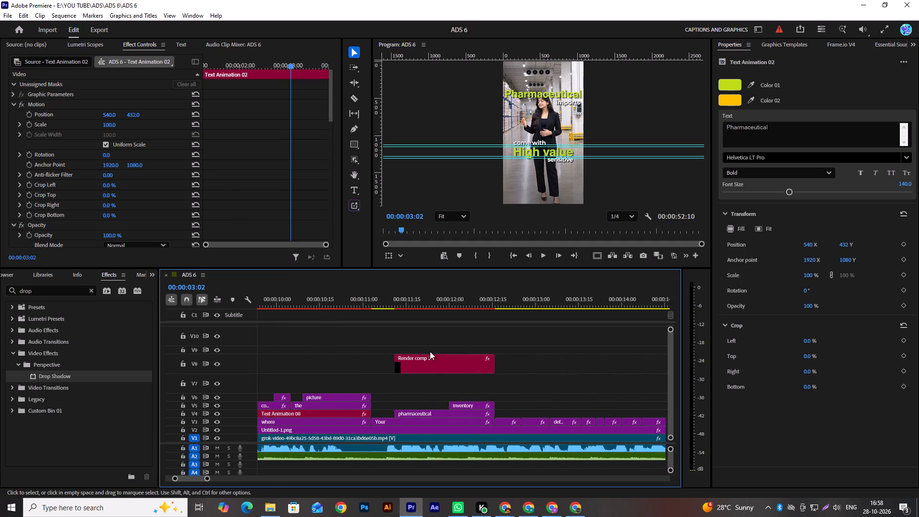
{"action": "left_click", "coordinate": [427, 363]}
{"action": "left_click", "coordinate": [469, 359]}
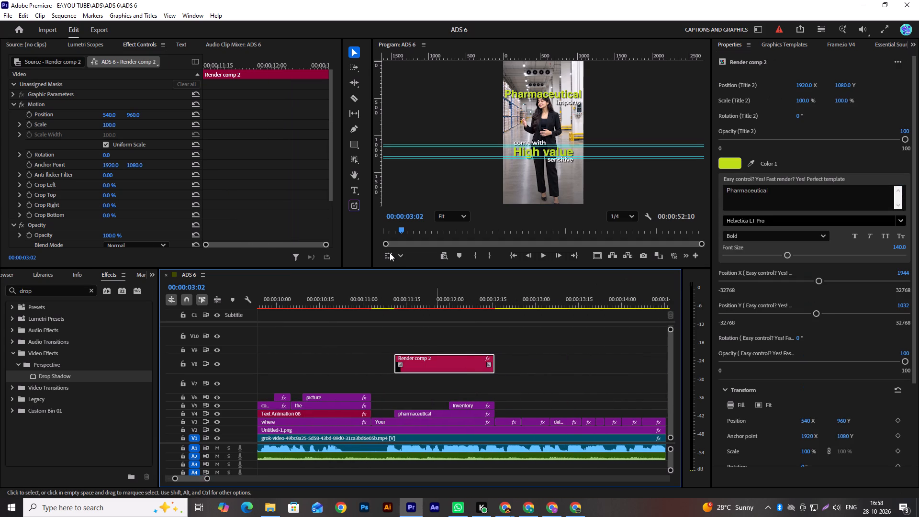
{"action": "left_click_drag", "start_coordinate": [137, 113], "coordinate": [120, 116]}
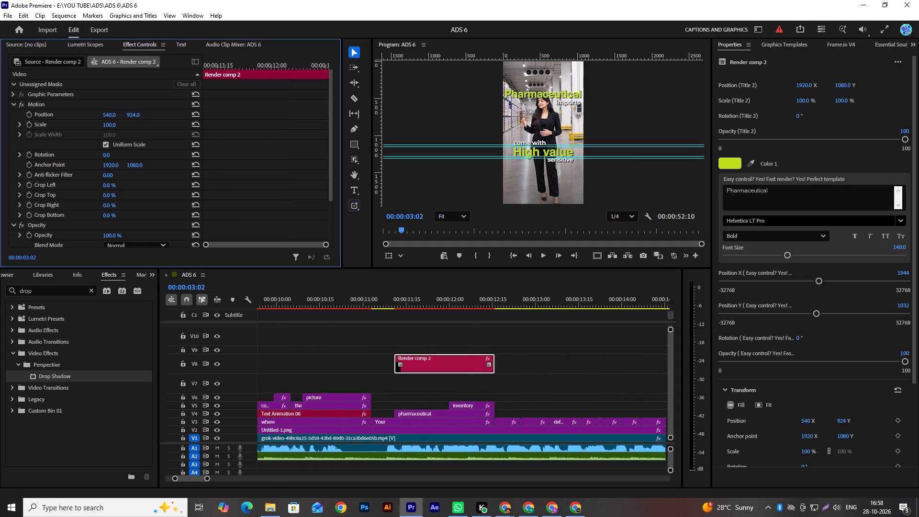
{"action": "left_click_drag", "start_coordinate": [120, 116], "coordinate": [120, 116]}
{"action": "left_click", "coordinate": [444, 308]}
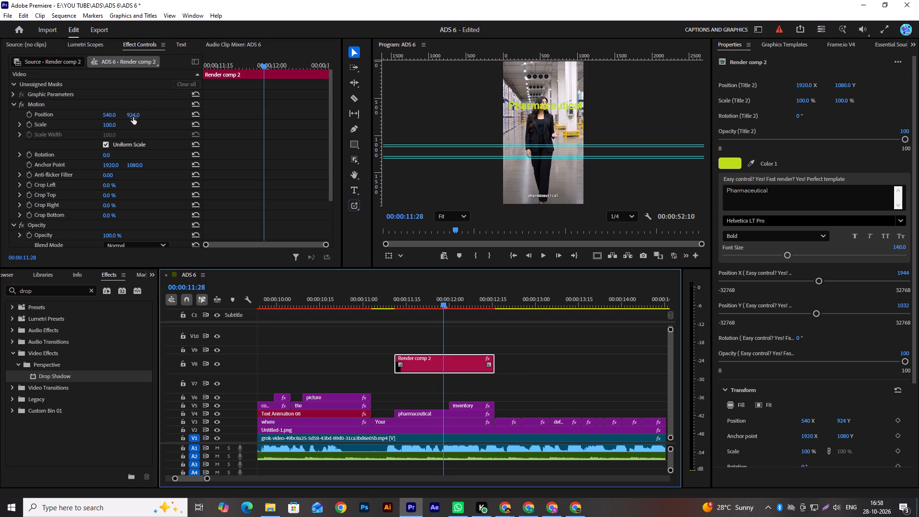
{"action": "left_click_drag", "start_coordinate": [133, 116], "coordinate": [55, 126]}
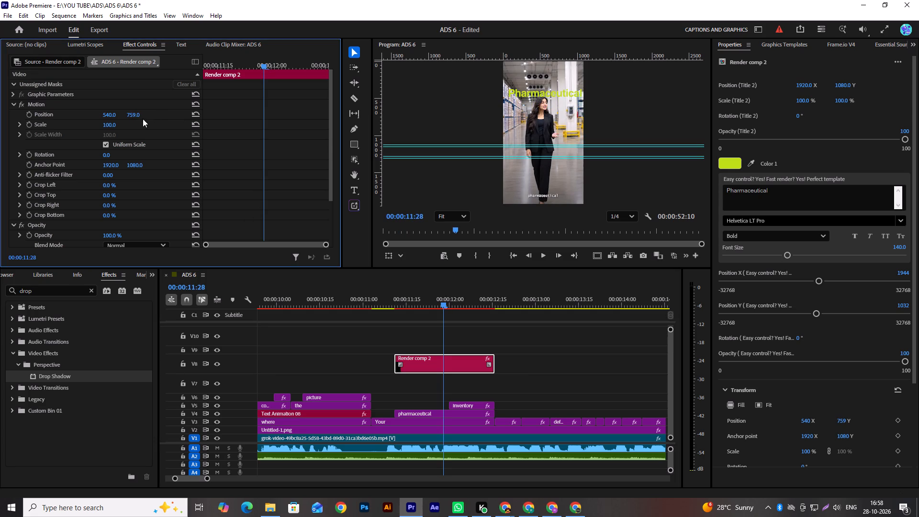
{"action": "left_click_drag", "start_coordinate": [132, 114], "coordinate": [142, 112]}
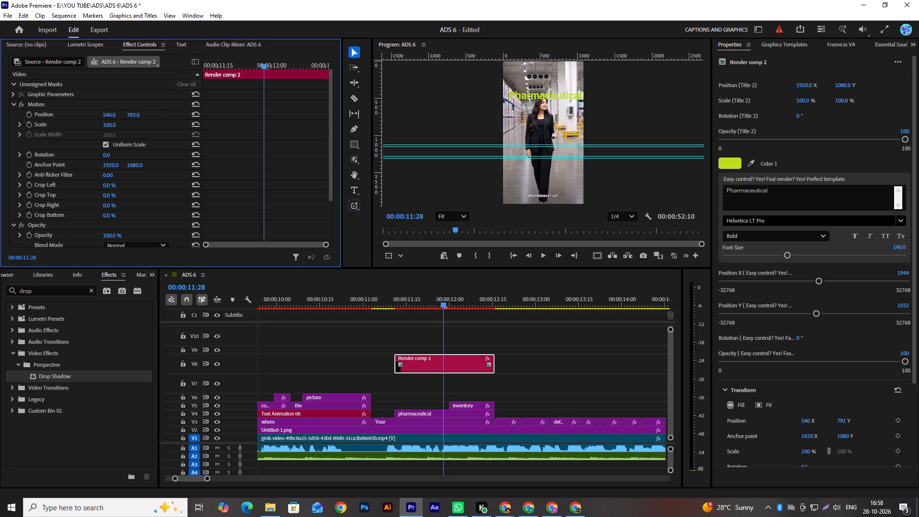
{"action": "left_click_drag", "start_coordinate": [142, 112], "coordinate": [137, 112]}
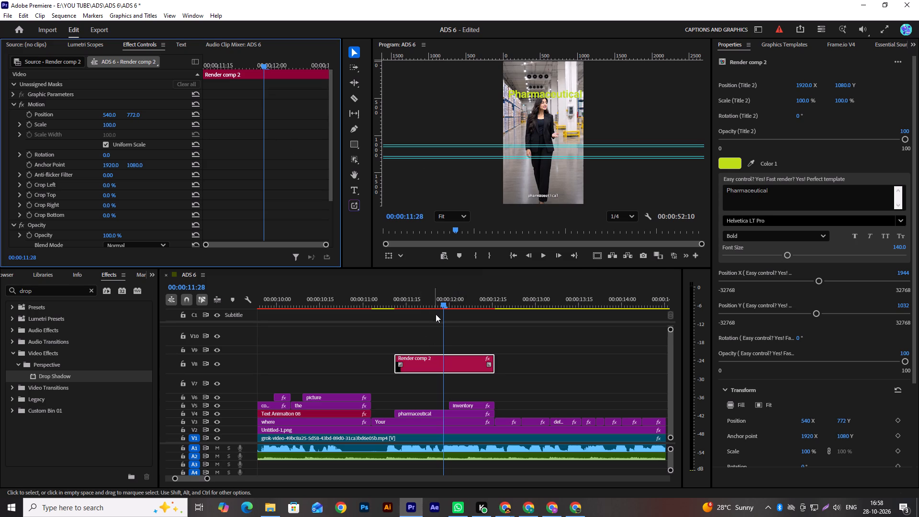
{"action": "scroll", "coordinate": [571, 69], "scroll_direction": "down", "scroll_amount": 6}
{"action": "scroll", "coordinate": [568, 96], "scroll_direction": "up", "scroll_amount": 8}
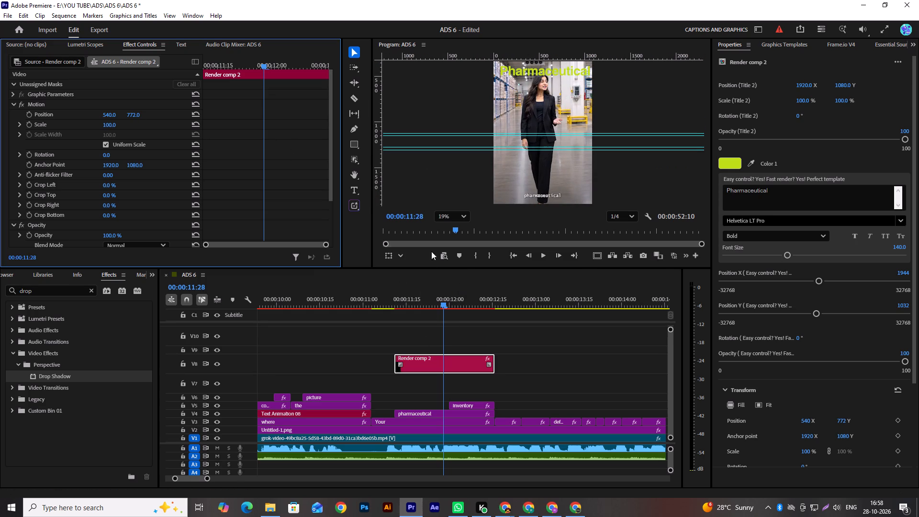
{"action": "left_click", "coordinate": [447, 213]}
{"action": "left_click", "coordinate": [445, 227]}
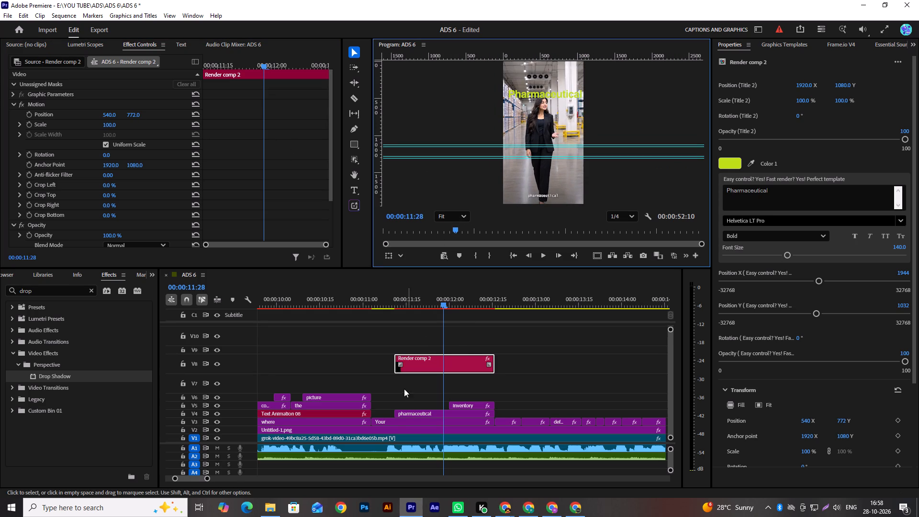
Add the "down to up" graphics template on track V7, aligned with the start of the "Your" caption clip.
{"action": "left_click", "coordinate": [403, 419]}
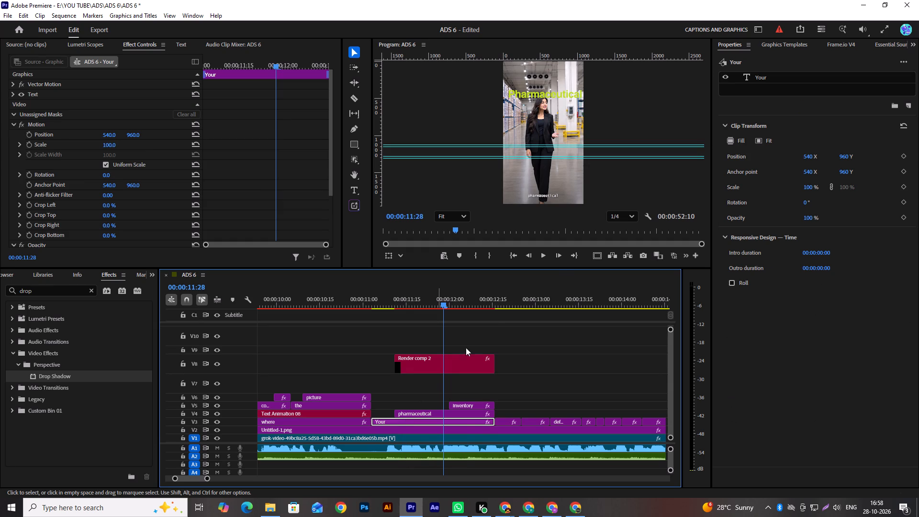
{"action": "left_click", "coordinate": [772, 48]}
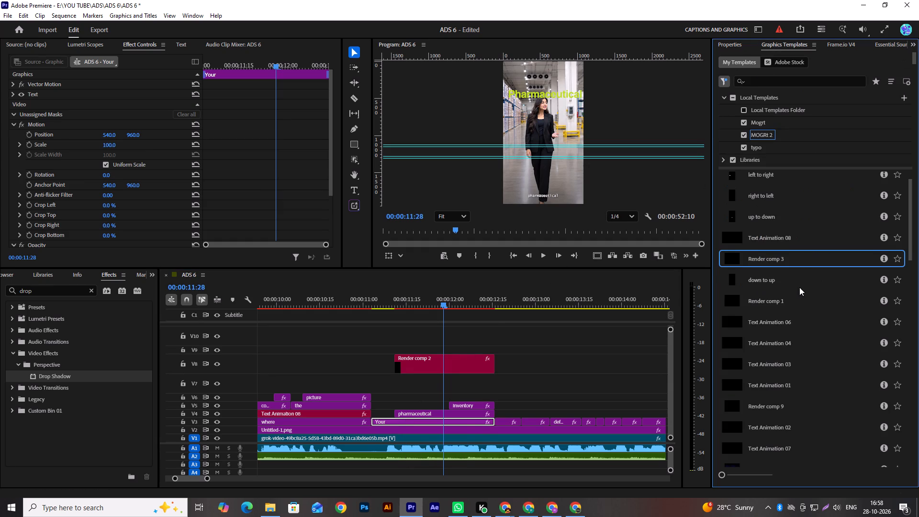
{"action": "scroll", "coordinate": [801, 287], "scroll_direction": "up", "scroll_amount": 13}
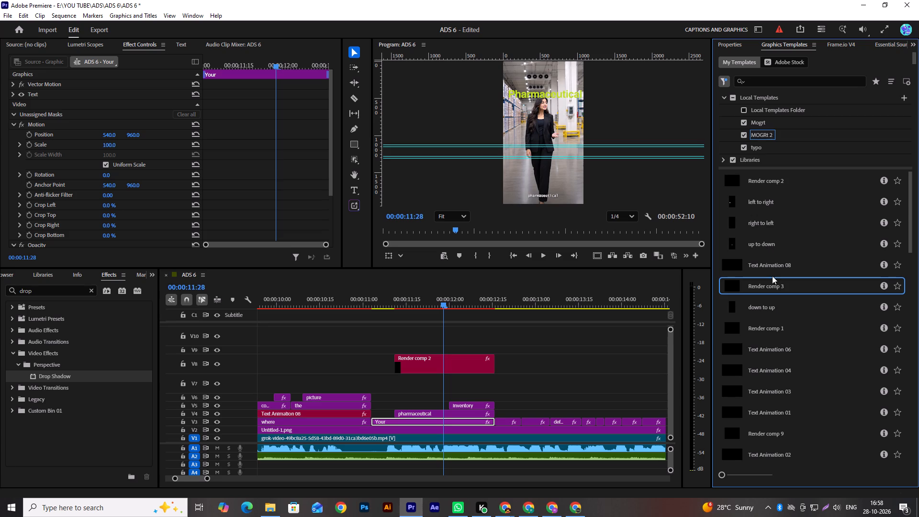
{"action": "left_click_drag", "start_coordinate": [767, 307], "coordinate": [766, 307]}
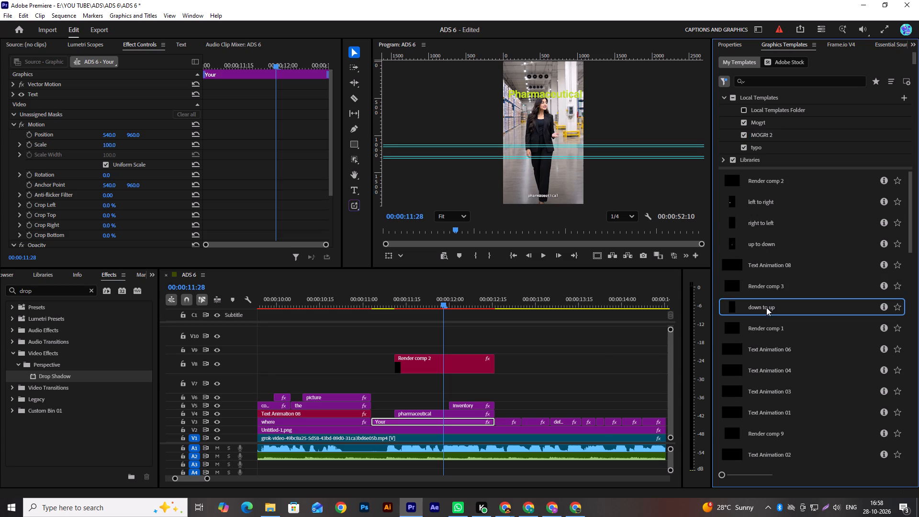
{"action": "left_click_drag", "start_coordinate": [766, 307], "coordinate": [373, 393]}
{"action": "left_click", "coordinate": [396, 390]}
{"action": "left_click", "coordinate": [396, 390]}
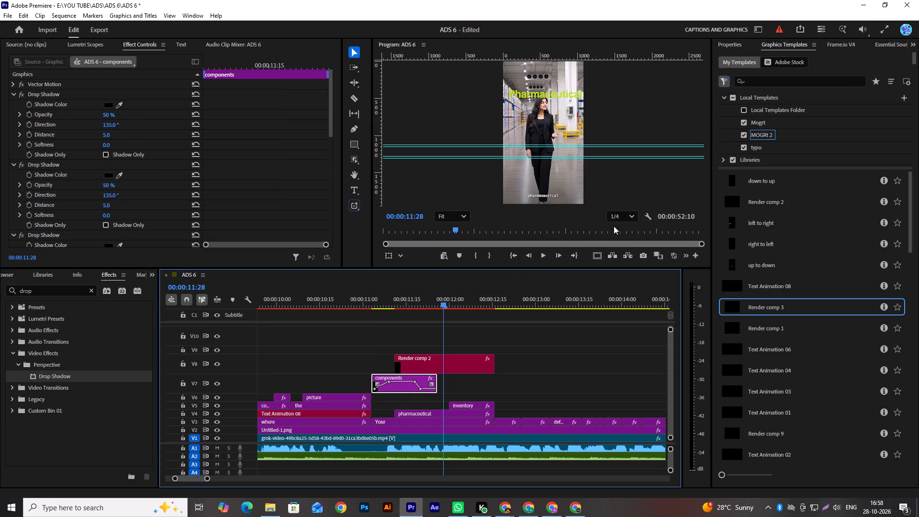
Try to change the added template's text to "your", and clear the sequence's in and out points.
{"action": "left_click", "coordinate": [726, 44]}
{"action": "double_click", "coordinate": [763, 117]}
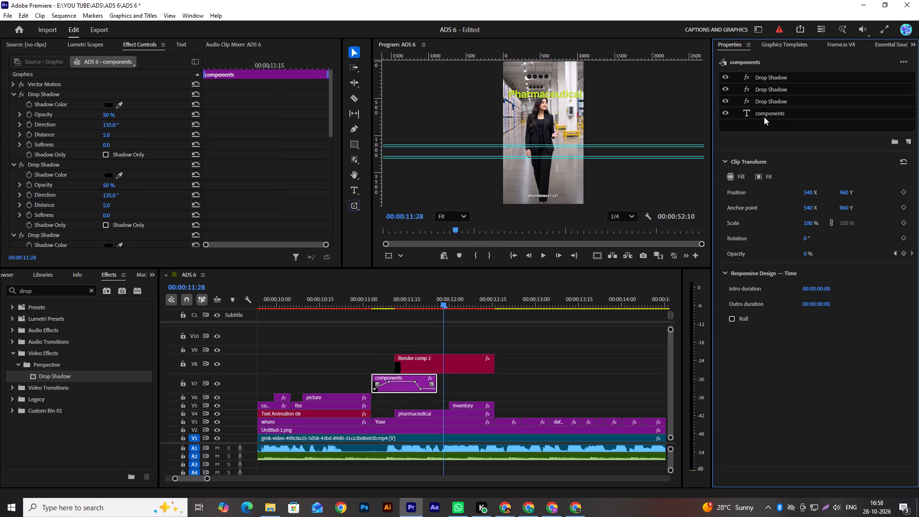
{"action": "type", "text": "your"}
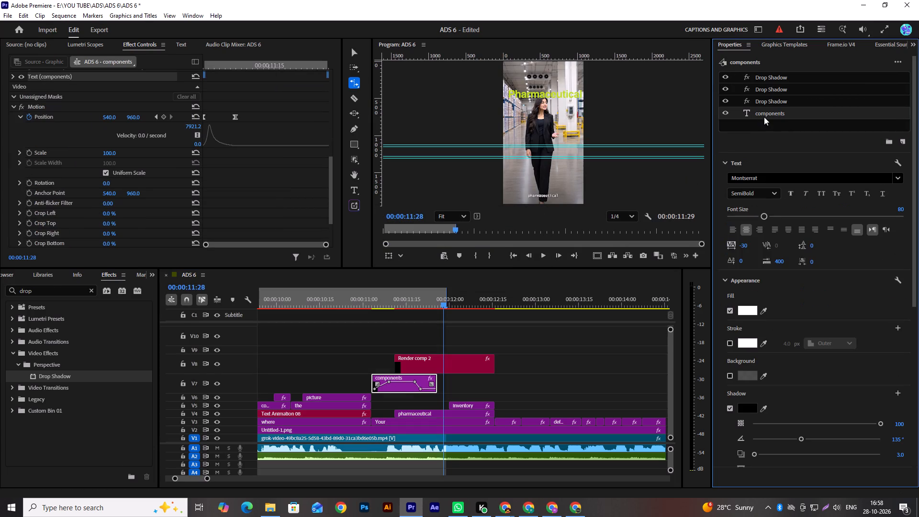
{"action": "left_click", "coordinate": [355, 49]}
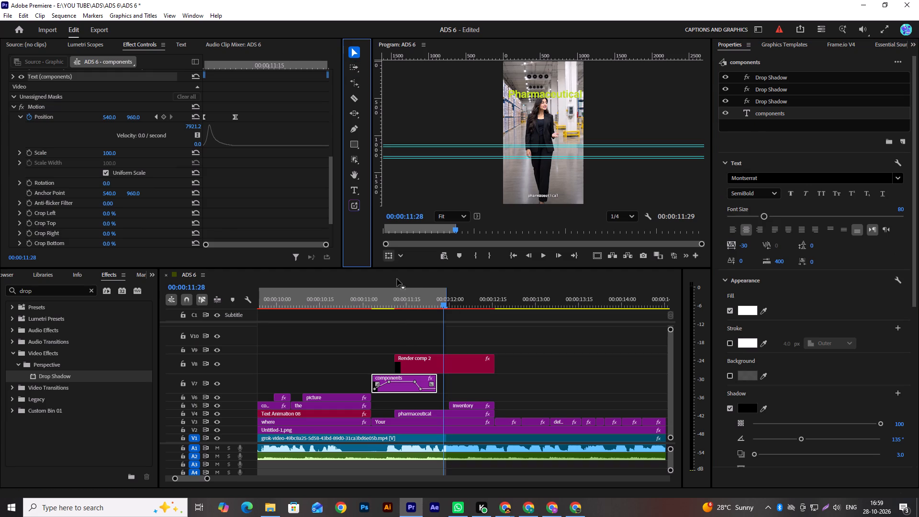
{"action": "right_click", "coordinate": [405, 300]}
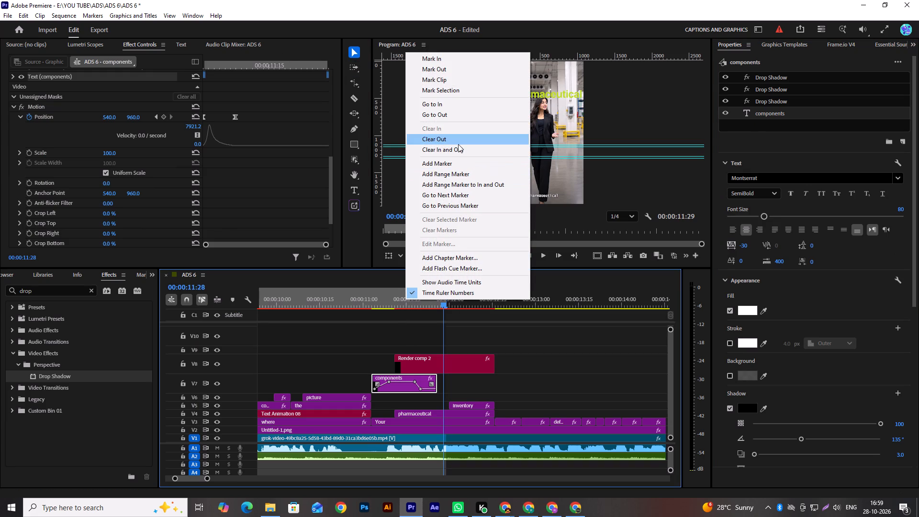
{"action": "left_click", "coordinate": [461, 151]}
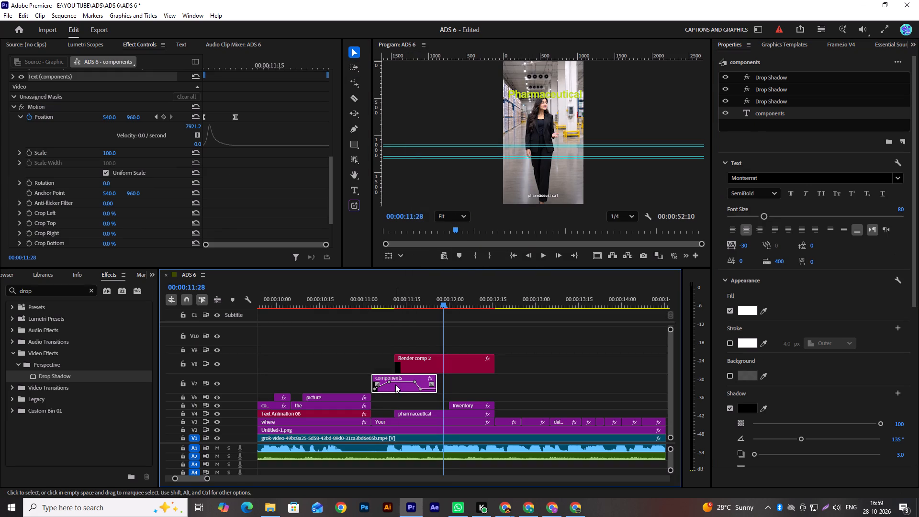
Replace the "components" text in the V7 template clip with "your".
{"action": "double_click", "coordinate": [780, 114]}
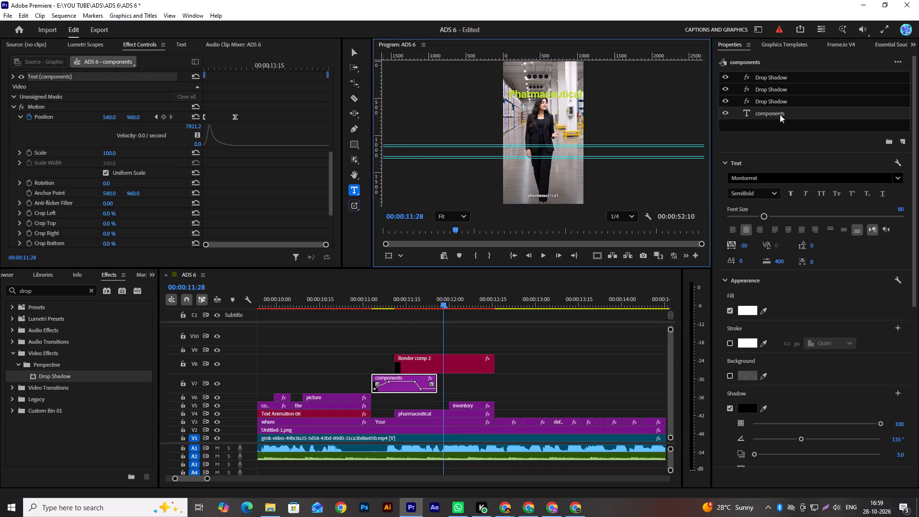
{"action": "type", "text": "your"}
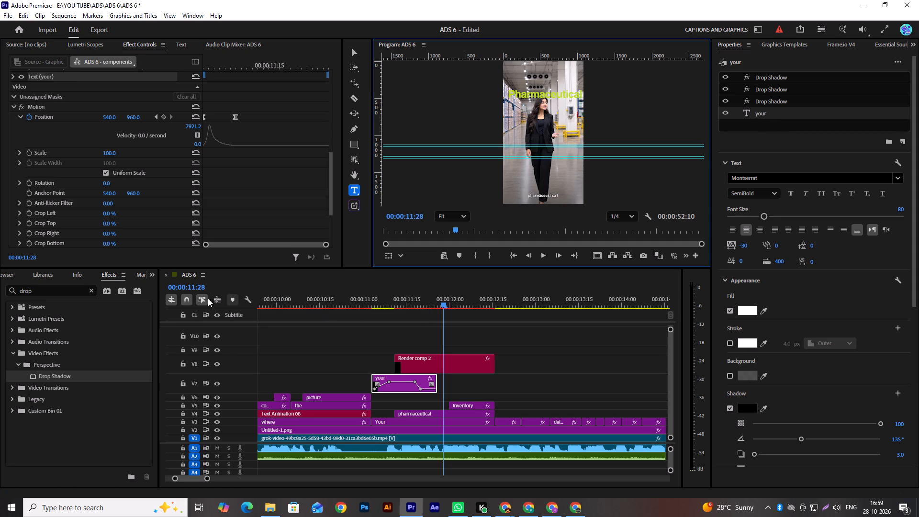
{"action": "left_click", "coordinate": [358, 55]}
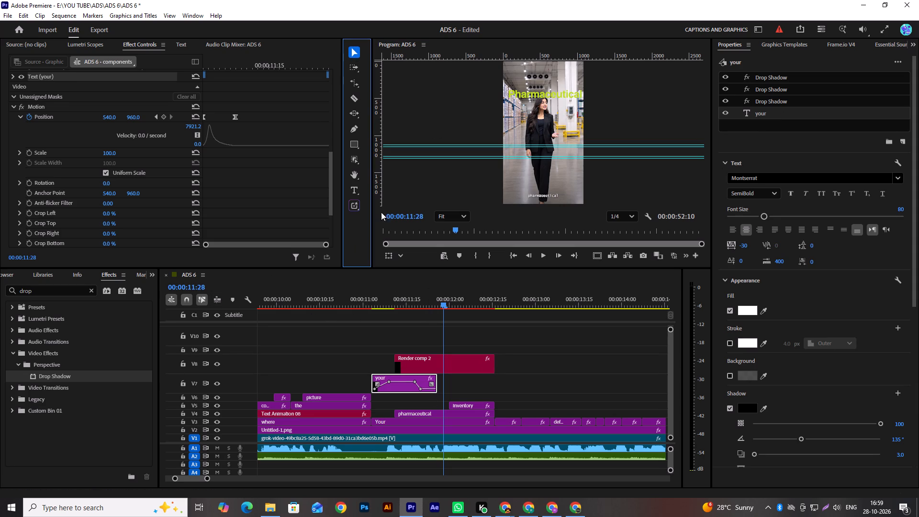
Delete the last two opacity keyframes of the "your" clip to remove its fade-out.
{"action": "left_click_drag", "start_coordinate": [330, 166], "coordinate": [331, 192]}
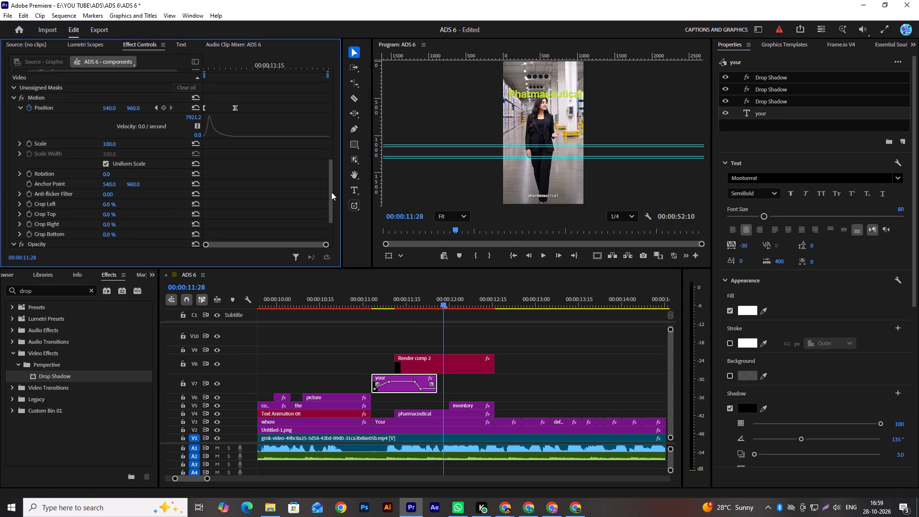
{"action": "left_click_drag", "start_coordinate": [331, 192], "coordinate": [331, 215]}
{"action": "left_click_drag", "start_coordinate": [275, 183], "coordinate": [306, 211]}
{"action": "left_click", "coordinate": [306, 211]}
{"action": "left_click_drag", "start_coordinate": [301, 208], "coordinate": [291, 184]}
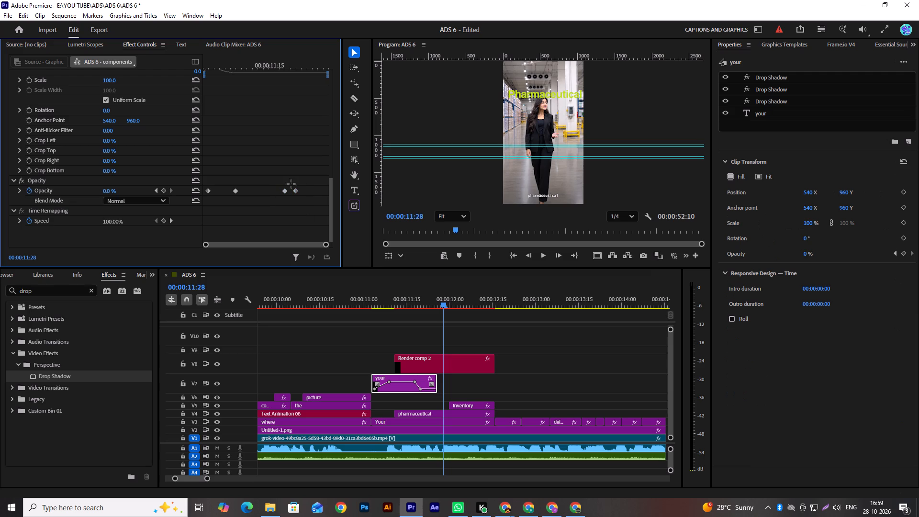
{"action": "left_click_drag", "start_coordinate": [291, 184], "coordinate": [270, 162]}
{"action": "key", "text": "Delete"}
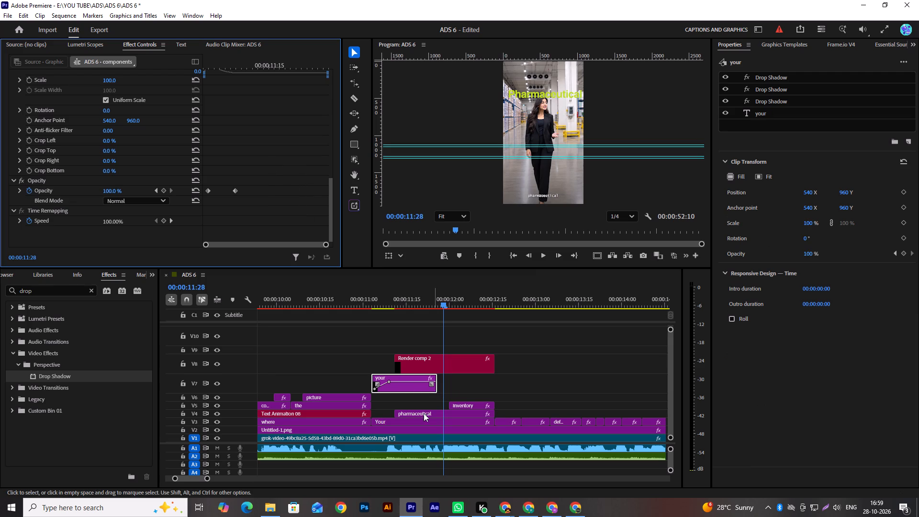
Delete the old "Your" caption clip on V3 and move the "your" template clip from V7 into its place.
{"action": "scroll", "coordinate": [417, 409], "scroll_direction": "up", "scroll_amount": 7, "text": "alt"}
{"action": "left_click", "coordinate": [393, 420]}
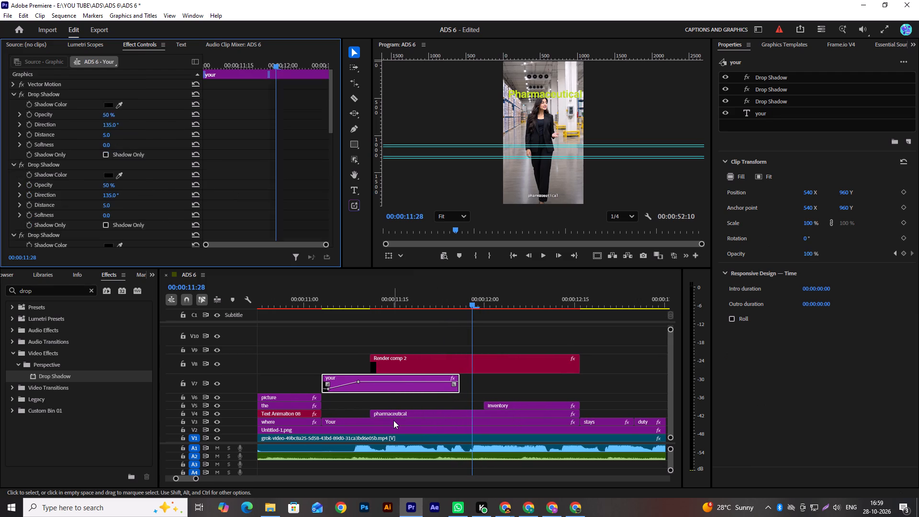
{"action": "key", "text": "Delete"}
{"action": "left_click_drag", "start_coordinate": [375, 391], "coordinate": [372, 417]}
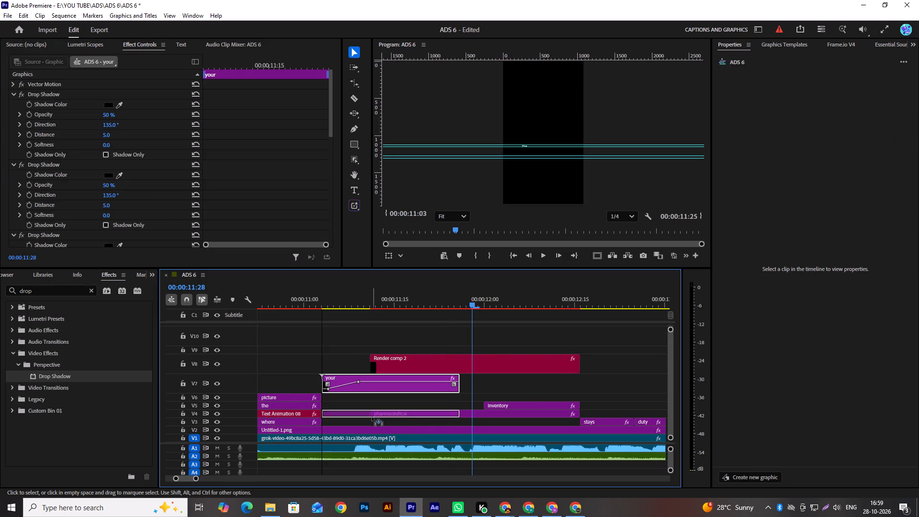
{"action": "left_click_drag", "start_coordinate": [372, 417], "coordinate": [372, 421]}
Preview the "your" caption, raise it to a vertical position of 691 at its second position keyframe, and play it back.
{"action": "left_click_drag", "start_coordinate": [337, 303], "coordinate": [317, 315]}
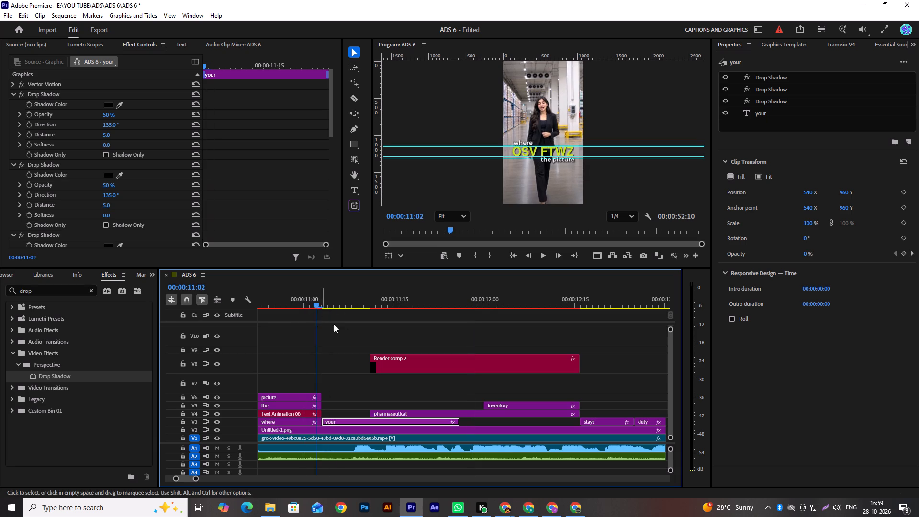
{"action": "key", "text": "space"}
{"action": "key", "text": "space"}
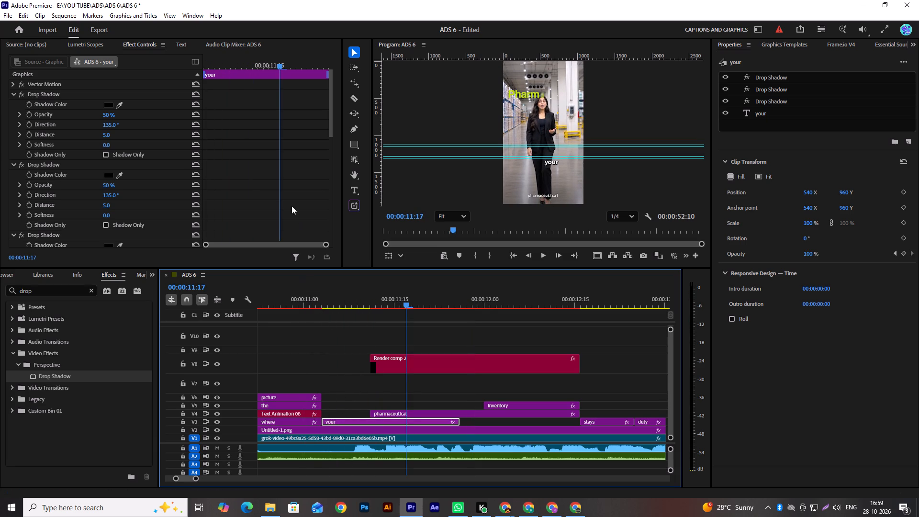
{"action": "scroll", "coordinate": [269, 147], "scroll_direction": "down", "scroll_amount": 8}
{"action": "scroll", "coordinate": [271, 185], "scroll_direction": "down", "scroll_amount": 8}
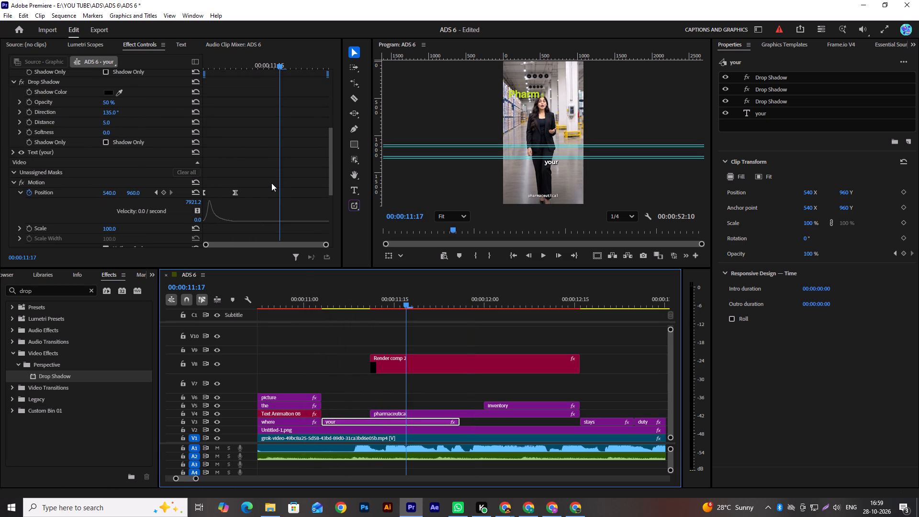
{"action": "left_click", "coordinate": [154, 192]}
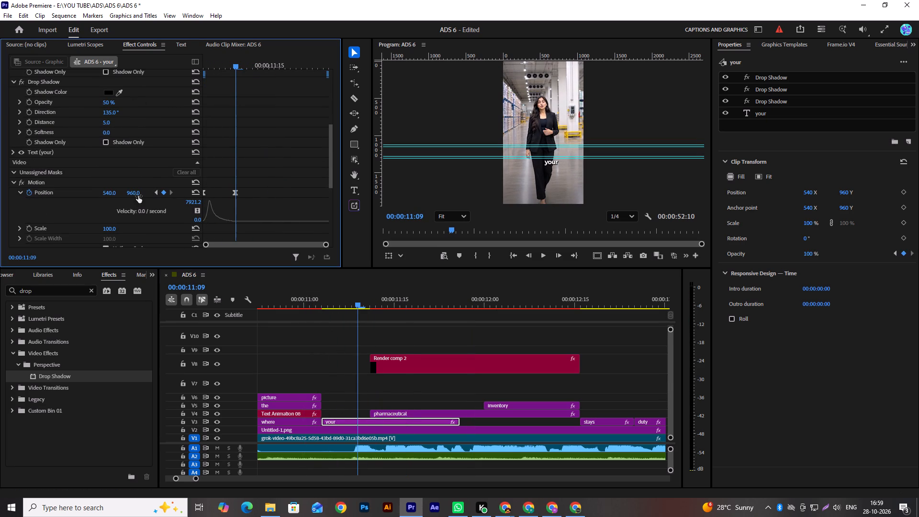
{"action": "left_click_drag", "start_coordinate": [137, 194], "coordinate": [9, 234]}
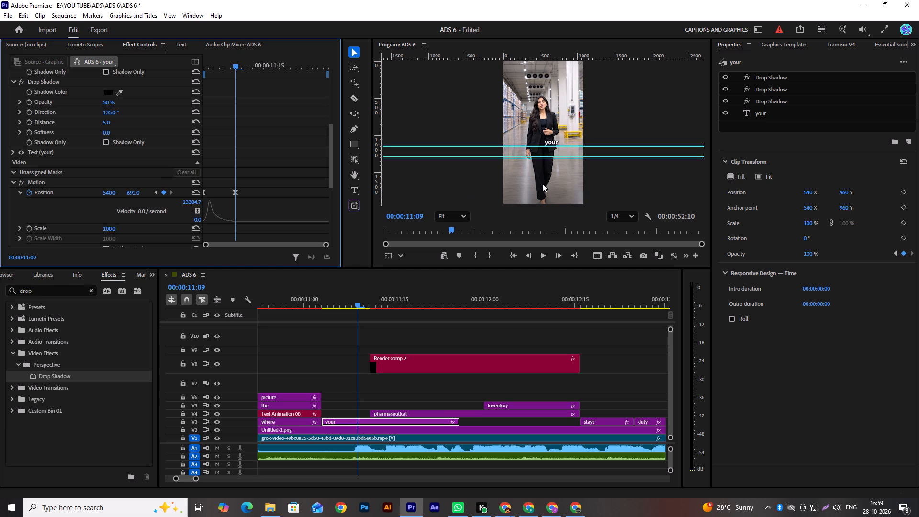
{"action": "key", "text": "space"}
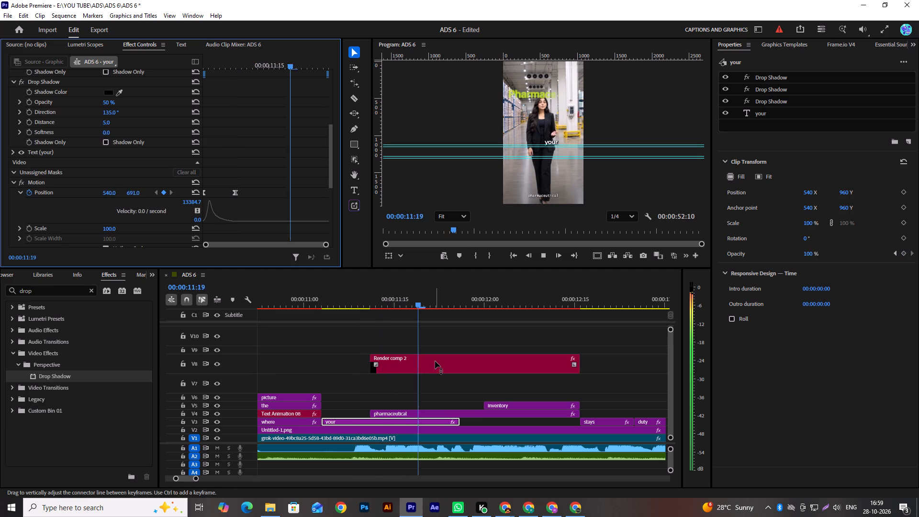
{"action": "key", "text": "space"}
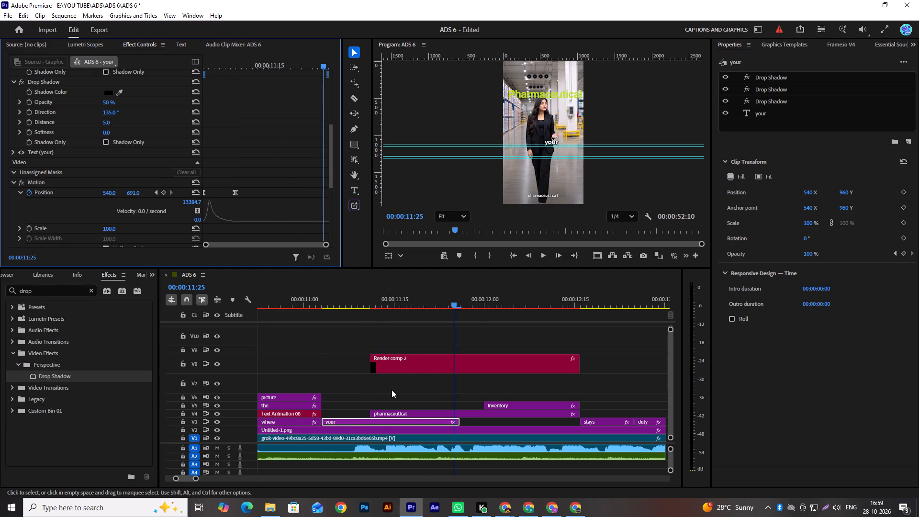
Apply Drop Shadow to the Render comp 2 clip, then copy the effect and paste it four times onto the same clip.
{"action": "left_click", "coordinate": [421, 371]}
{"action": "left_click_drag", "start_coordinate": [47, 375], "coordinate": [412, 366]}
{"action": "scroll", "coordinate": [303, 155], "scroll_direction": "down", "scroll_amount": 10}
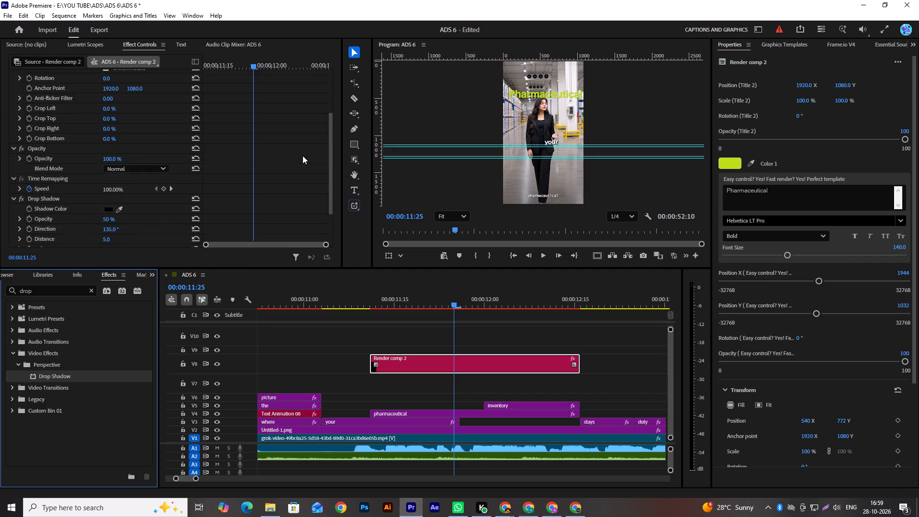
{"action": "scroll", "coordinate": [303, 156], "scroll_direction": "down", "scroll_amount": 11}
{"action": "left_click", "coordinate": [56, 150]}
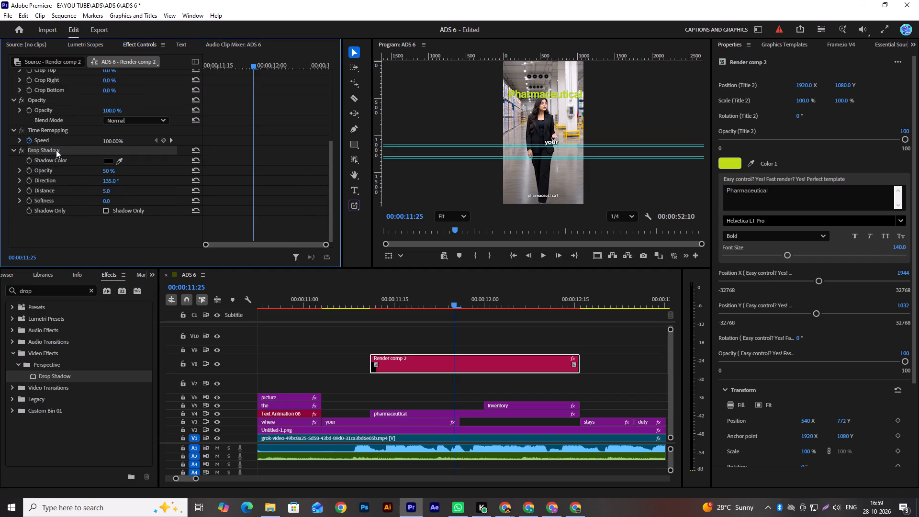
{"action": "key", "text": "ctrl+c"}
{"action": "key", "text": "ctrl+v"}
{"action": "key", "text": "ctrl+v"}
{"action": "key", "text": "ctrl+v"}
{"action": "key", "text": "ctrl+v"}
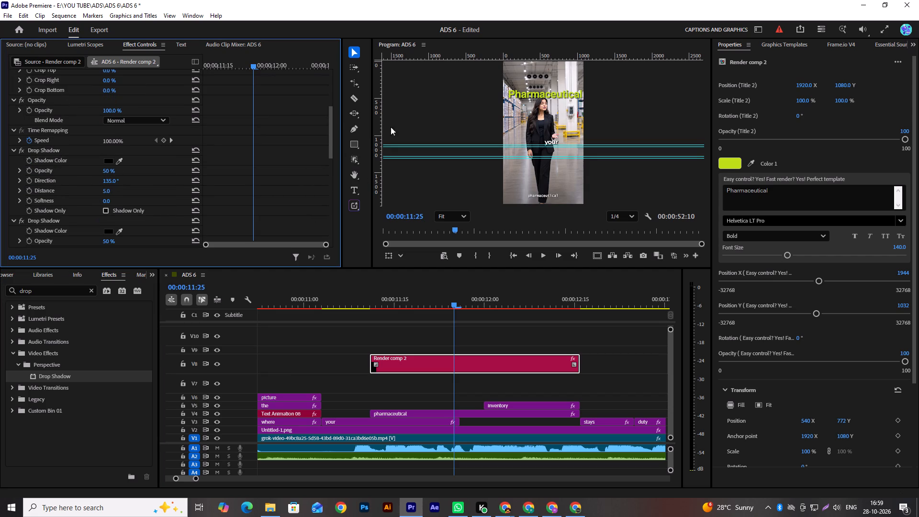
Set the Render comp 2 clip's vertical Motion position to 820.
{"action": "scroll", "coordinate": [203, 123], "scroll_direction": "up", "scroll_amount": 5}
{"action": "scroll", "coordinate": [203, 123], "scroll_direction": "down", "scroll_amount": 1}
{"action": "scroll", "coordinate": [203, 123], "scroll_direction": "up", "scroll_amount": 8}
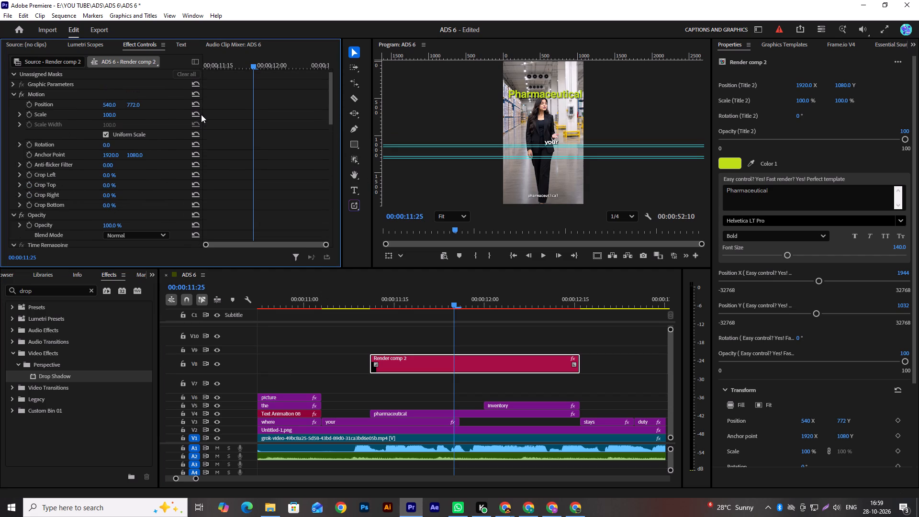
{"action": "left_click_drag", "start_coordinate": [129, 101], "coordinate": [142, 104]}
{"action": "left_click_drag", "start_coordinate": [138, 103], "coordinate": [149, 104]}
{"action": "left_click", "coordinate": [137, 103]}
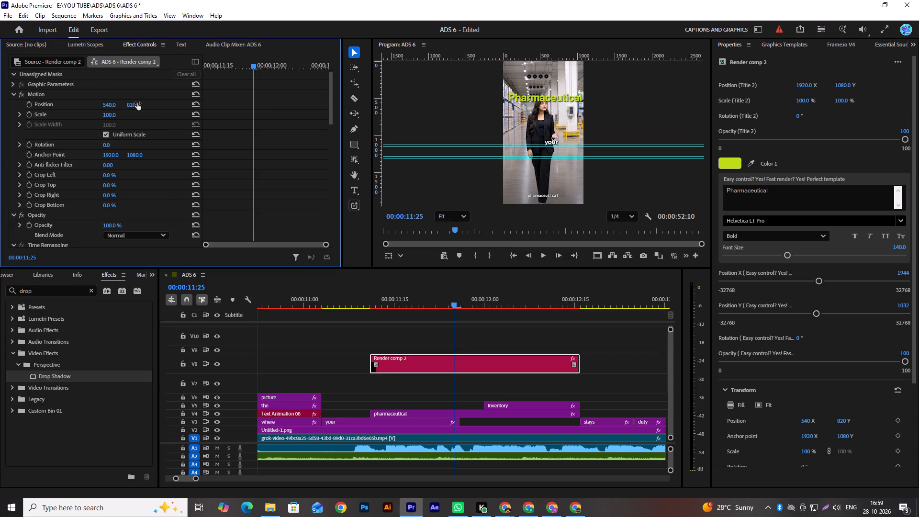
{"action": "left_click", "coordinate": [170, 101]}
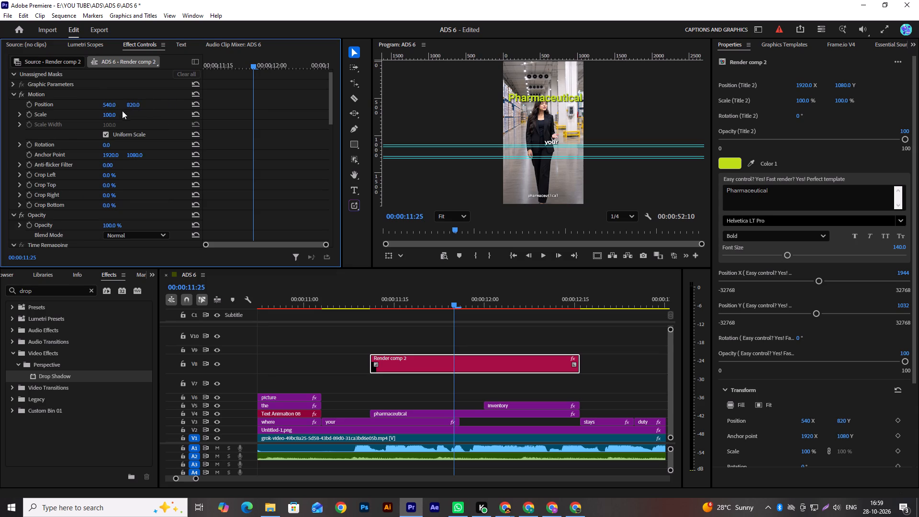
{"action": "left_click_drag", "start_coordinate": [132, 103], "coordinate": [107, 113]}
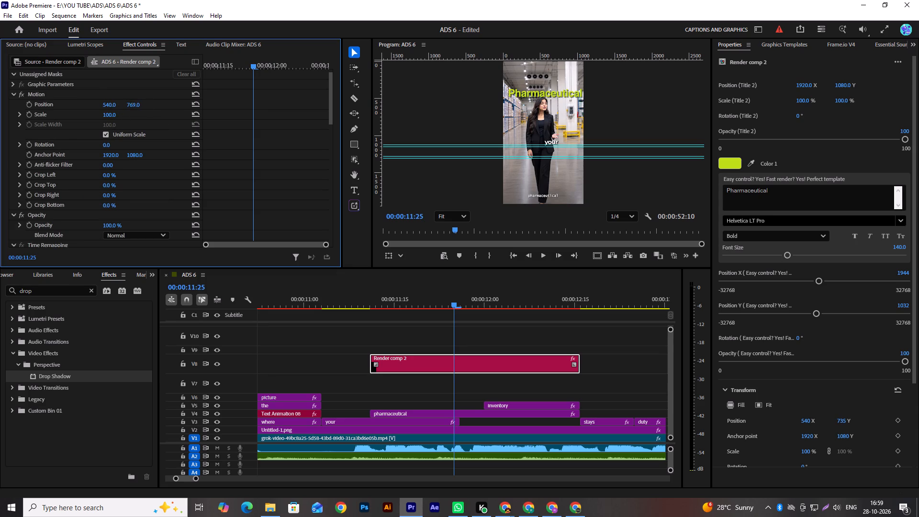
{"action": "left_click_drag", "start_coordinate": [107, 113], "coordinate": [131, 112]}
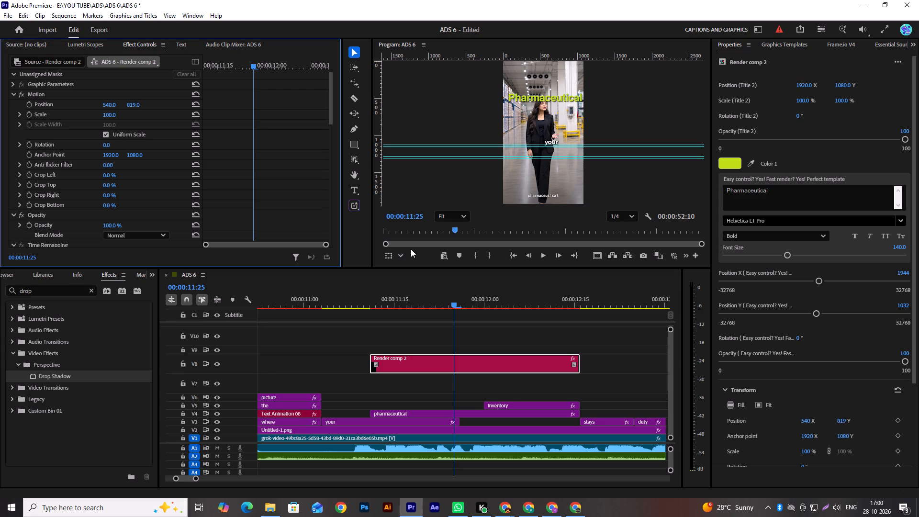
{"action": "left_click", "coordinate": [129, 103]}
{"action": "type", "text": "8220"}
{"action": "key", "text": "Return"}
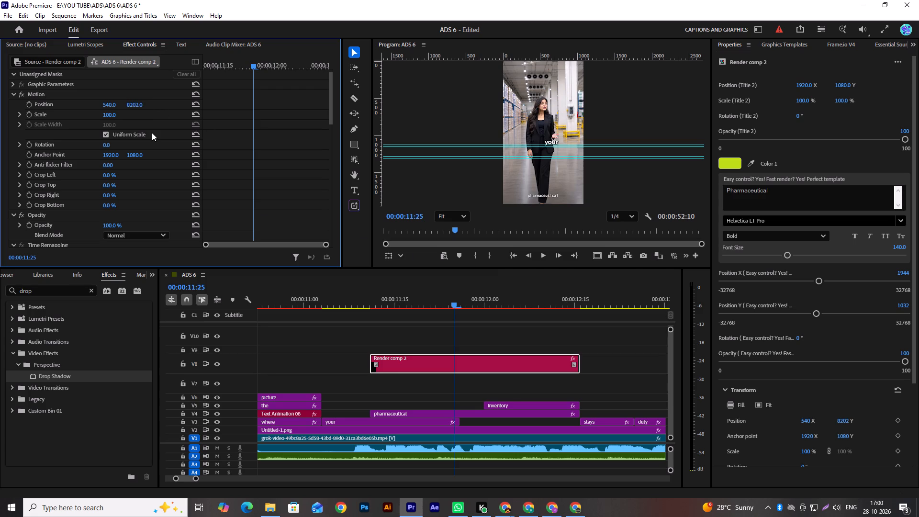
{"action": "key", "text": "ctrl+z"}
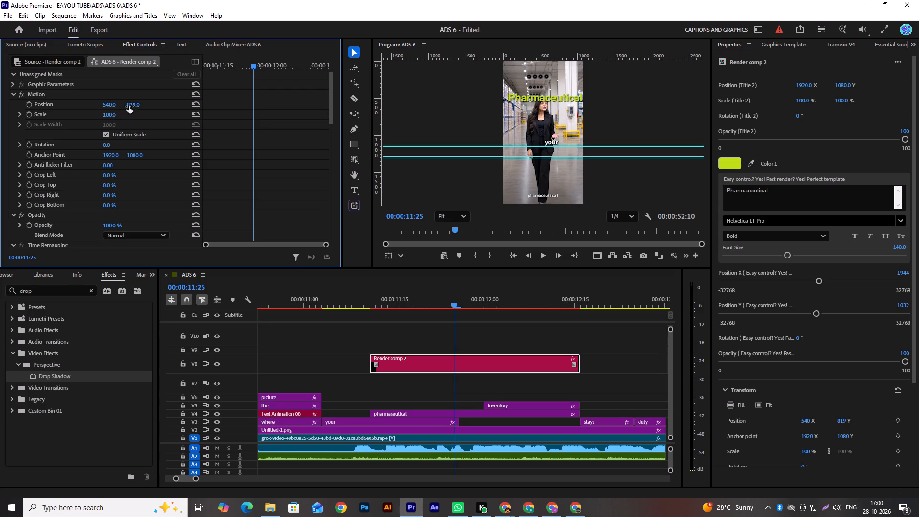
{"action": "left_click", "coordinate": [129, 105]}
{"action": "type", "text": "820"}
{"action": "key", "text": "Return"}
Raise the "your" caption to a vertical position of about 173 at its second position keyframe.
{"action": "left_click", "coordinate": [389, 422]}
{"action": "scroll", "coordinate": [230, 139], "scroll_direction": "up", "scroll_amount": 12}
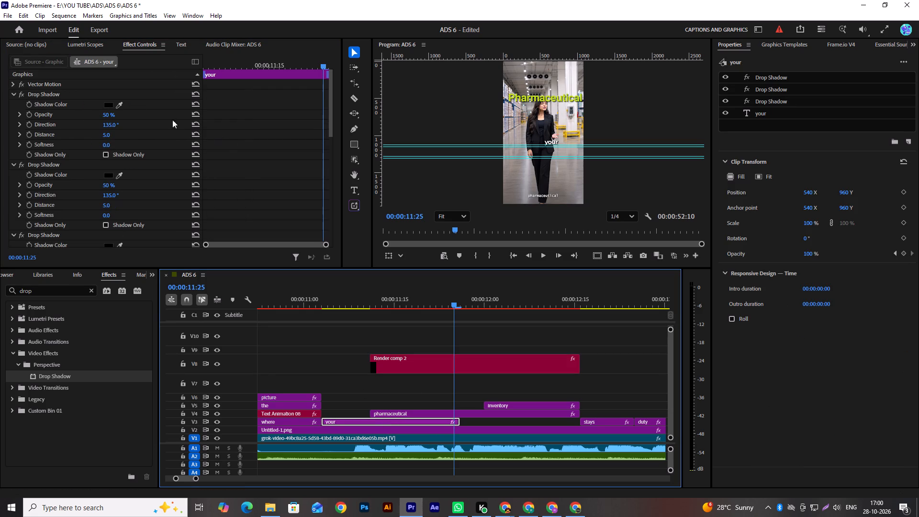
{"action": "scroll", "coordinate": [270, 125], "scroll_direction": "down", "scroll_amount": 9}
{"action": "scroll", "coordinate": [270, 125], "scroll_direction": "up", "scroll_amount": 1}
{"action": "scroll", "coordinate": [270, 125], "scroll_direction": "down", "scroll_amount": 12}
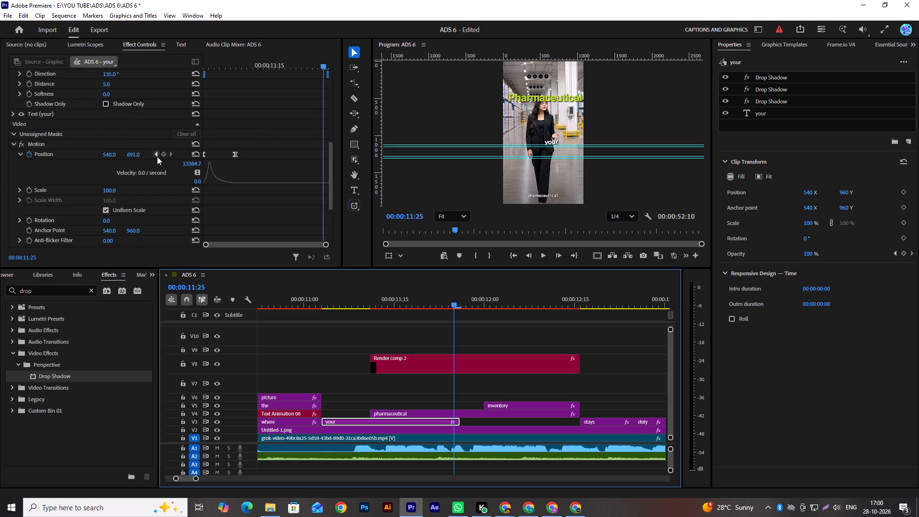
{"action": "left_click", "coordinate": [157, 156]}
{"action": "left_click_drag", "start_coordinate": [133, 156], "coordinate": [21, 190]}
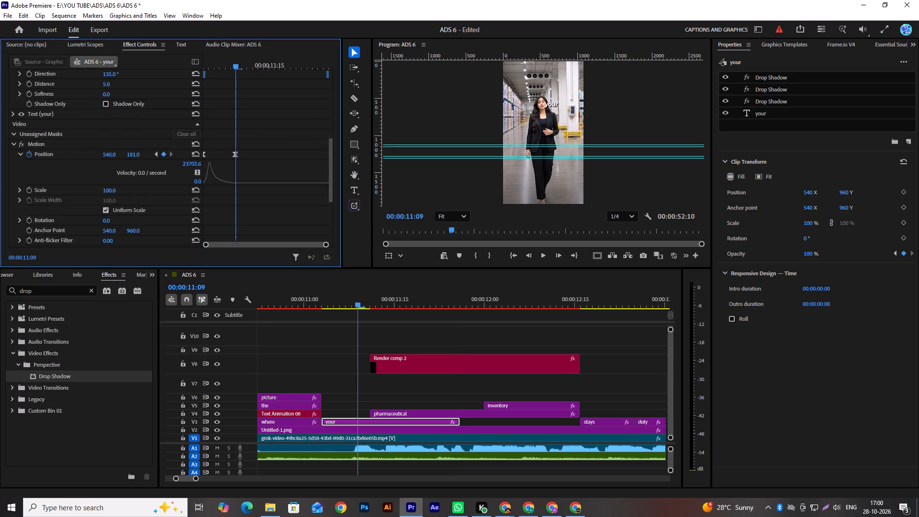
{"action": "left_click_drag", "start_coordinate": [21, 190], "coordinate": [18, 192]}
Duplicate the Render comp 2 clip onto track V9, shifted earlier so that it spans the playhead at 00:00:11:09.
{"action": "left_click_drag", "start_coordinate": [476, 369], "coordinate": [476, 366], "text": "alt"}
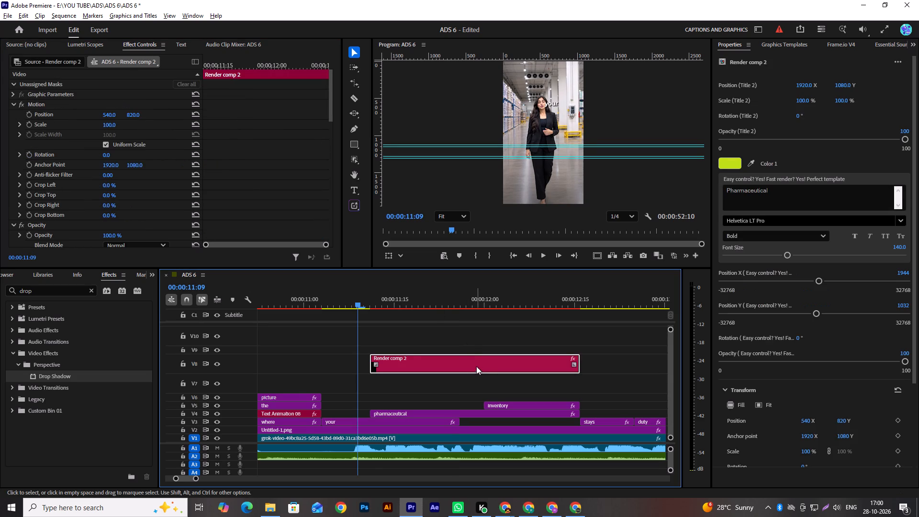
{"action": "left_click_drag", "start_coordinate": [476, 366], "coordinate": [370, 352], "text": "alt"}
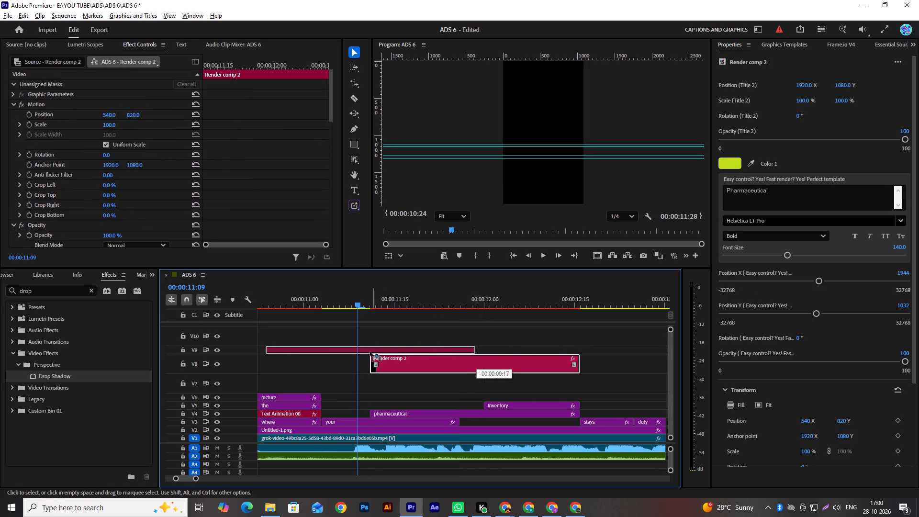
{"action": "left_click_drag", "start_coordinate": [370, 352], "coordinate": [367, 352], "text": "alt"}
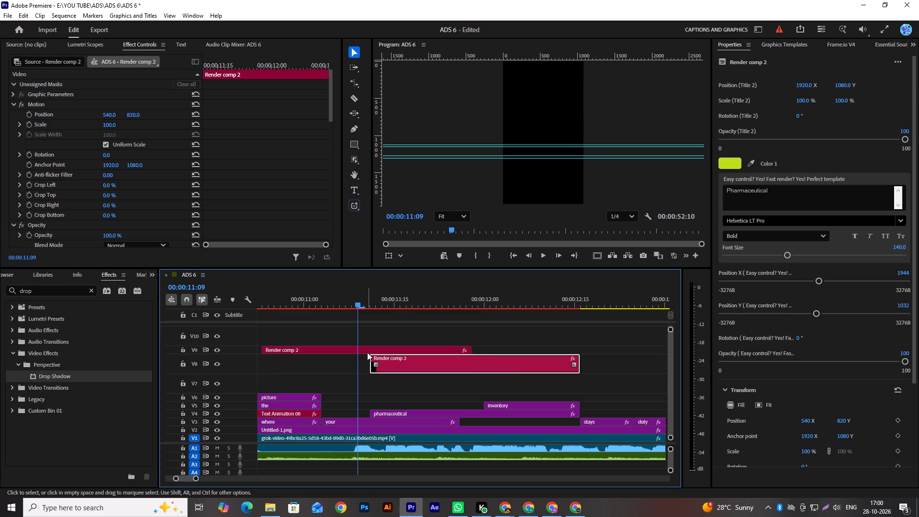
Move the "your" caption just above the "Pharmaceutical" title by setting its second position keyframe's vertical value to about -11.
{"action": "scroll", "coordinate": [571, 89], "scroll_direction": "up", "scroll_amount": 8}
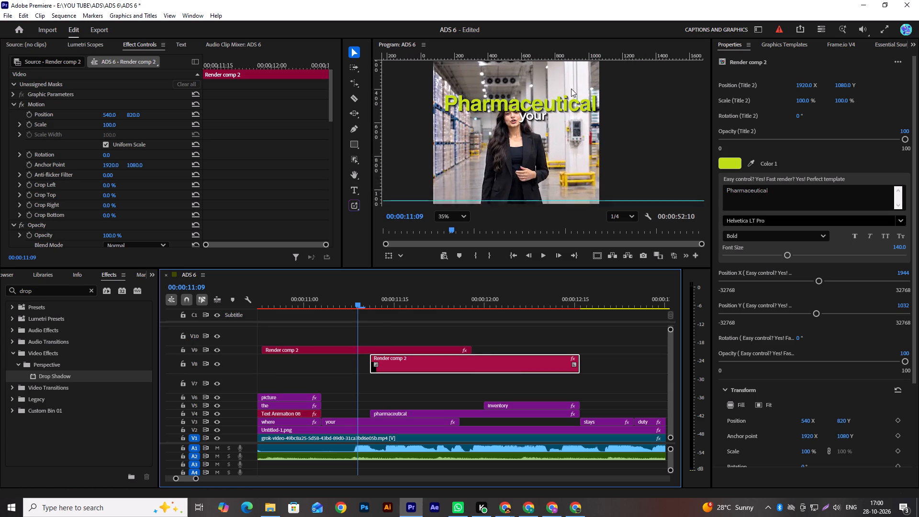
{"action": "scroll", "coordinate": [571, 89], "scroll_direction": "up", "scroll_amount": 5}
{"action": "left_click", "coordinate": [408, 422]}
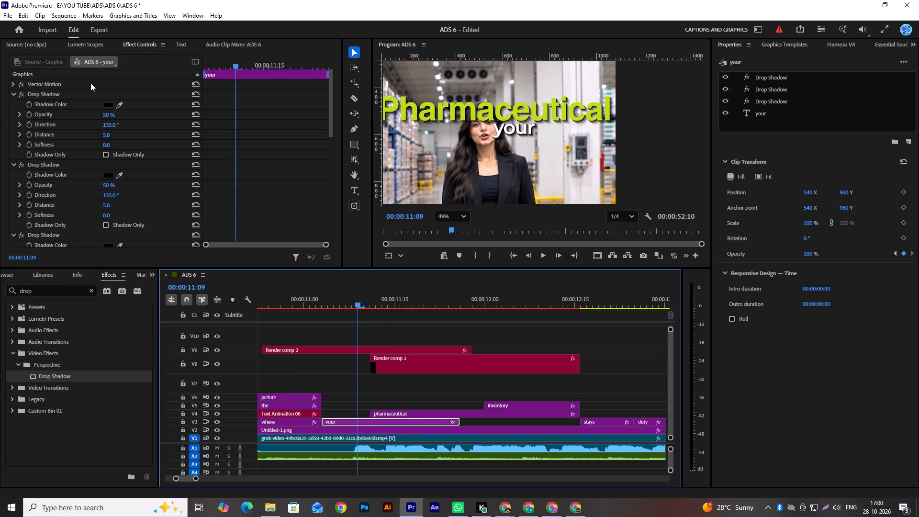
{"action": "scroll", "coordinate": [142, 124], "scroll_direction": "up", "scroll_amount": 6}
{"action": "scroll", "coordinate": [142, 124], "scroll_direction": "down", "scroll_amount": 2}
{"action": "scroll", "coordinate": [142, 124], "scroll_direction": "up", "scroll_amount": 1}
{"action": "scroll", "coordinate": [142, 124], "scroll_direction": "down", "scroll_amount": 16}
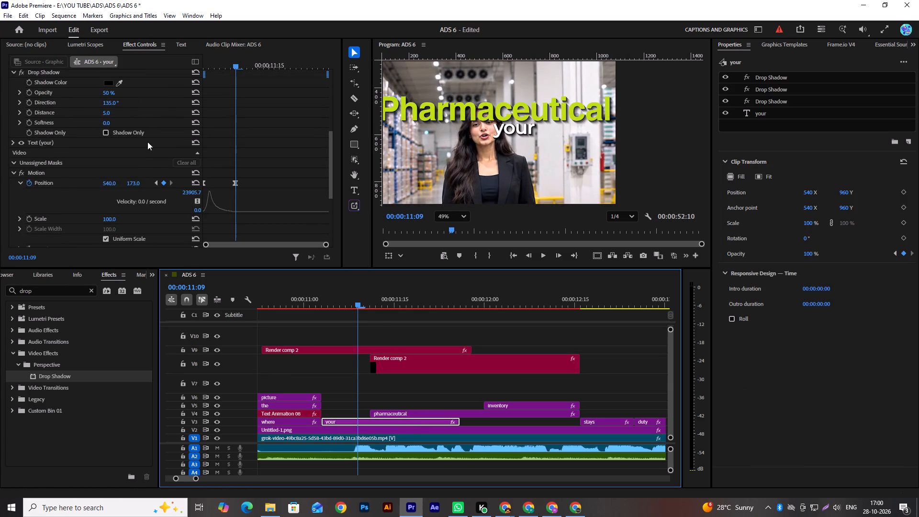
{"action": "left_click_drag", "start_coordinate": [133, 185], "coordinate": [55, 217]}
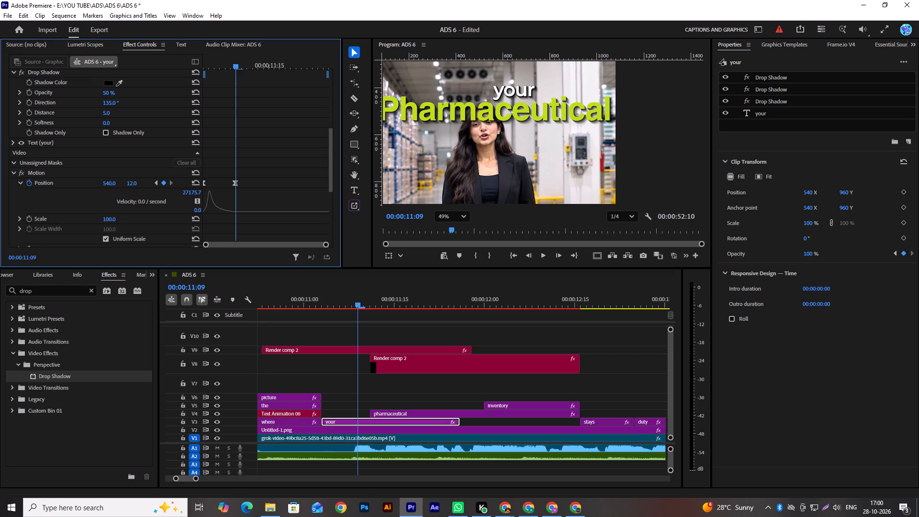
{"action": "left_click_drag", "start_coordinate": [55, 217], "coordinate": [44, 222]}
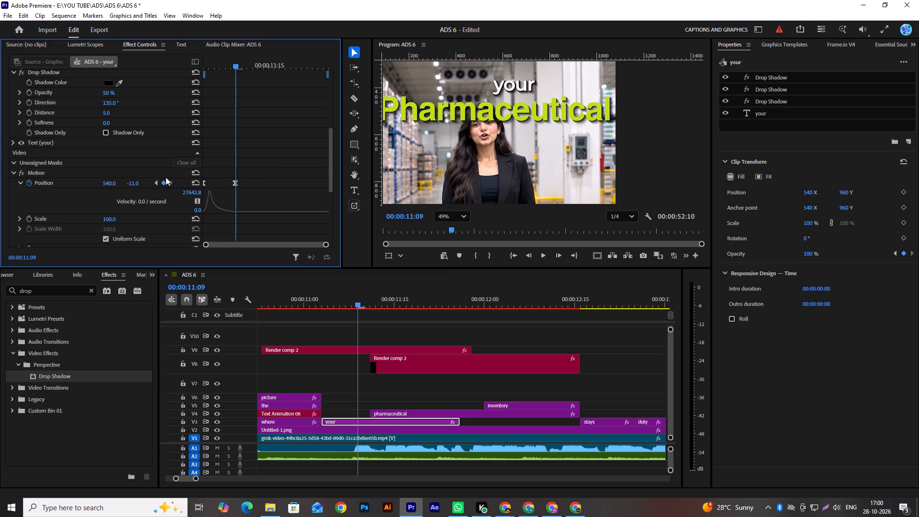
Shift the "your" caption over the start of "Pharmaceutical" by setting its second position keyframe's horizontal value to 65.
{"action": "left_click_drag", "start_coordinate": [111, 181], "coordinate": [28, 208]}
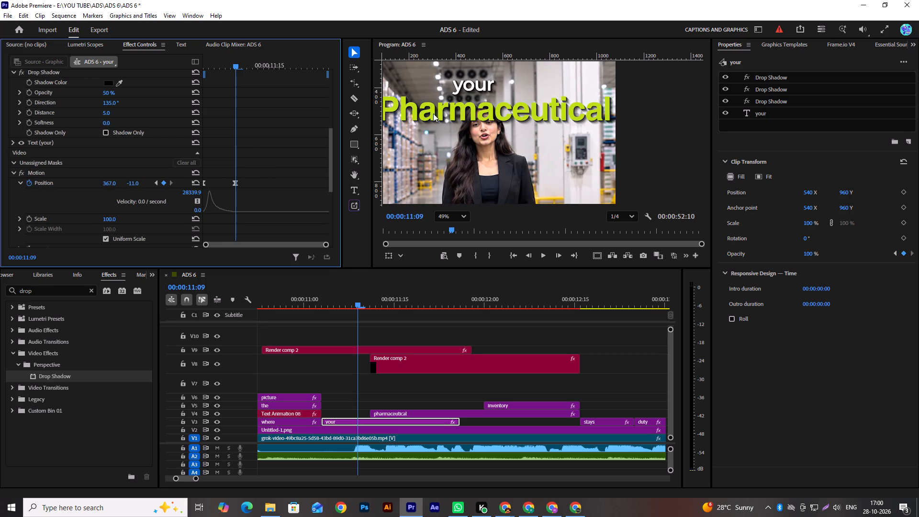
{"action": "scroll", "coordinate": [413, 78], "scroll_direction": "down", "scroll_amount": 3}
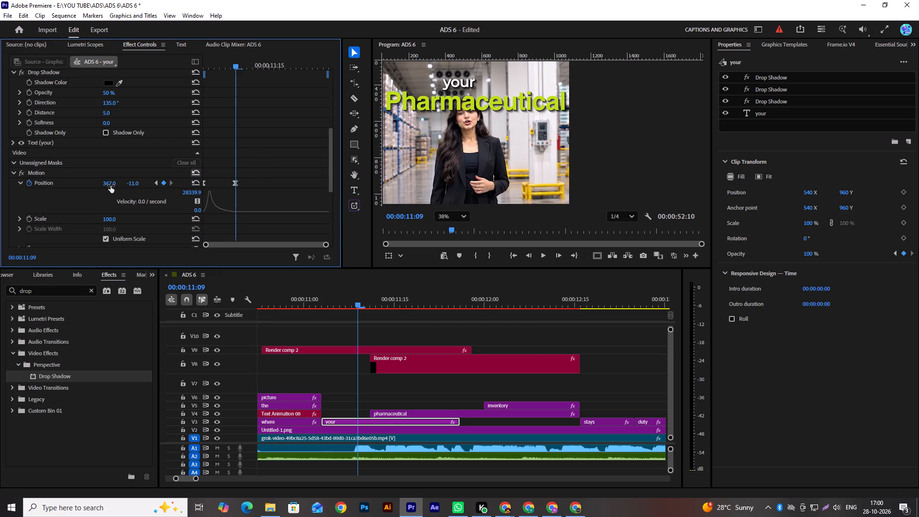
{"action": "left_click_drag", "start_coordinate": [114, 181], "coordinate": [84, 195]}
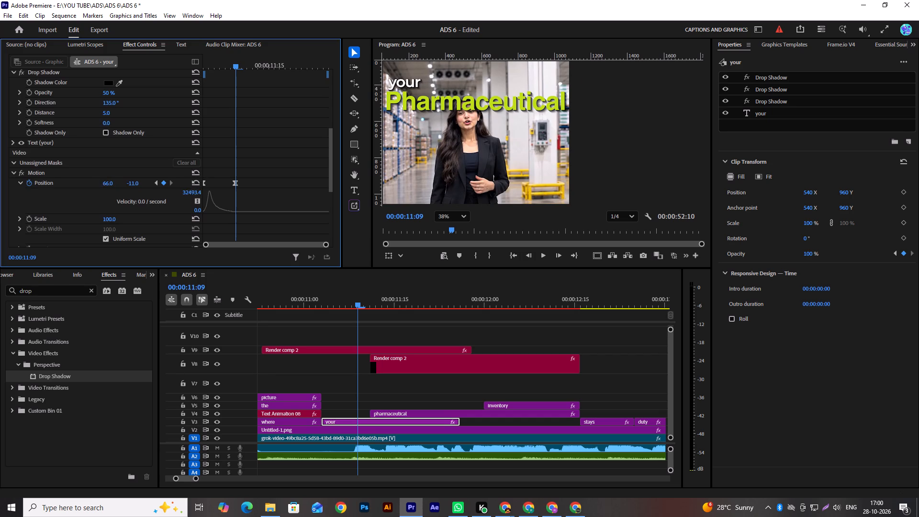
{"action": "left_click_drag", "start_coordinate": [84, 195], "coordinate": [144, 169]}
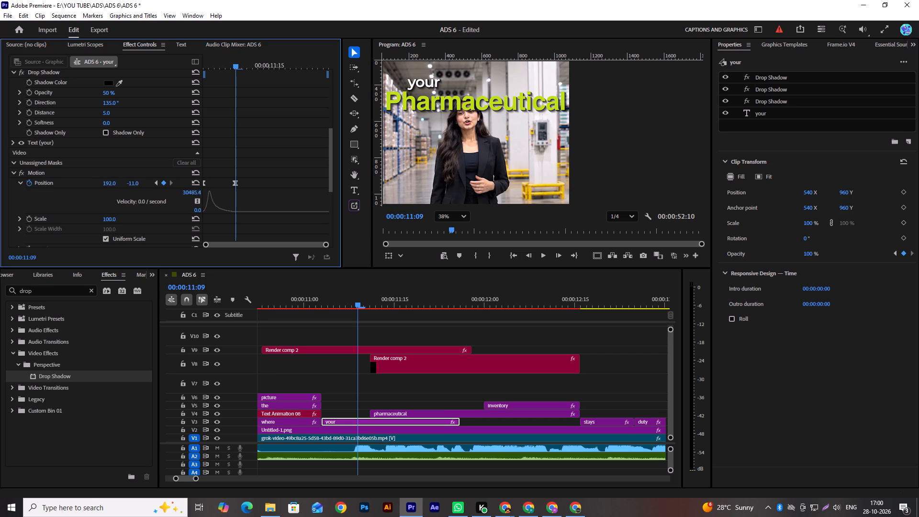
{"action": "left_click_drag", "start_coordinate": [144, 169], "coordinate": [83, 194]}
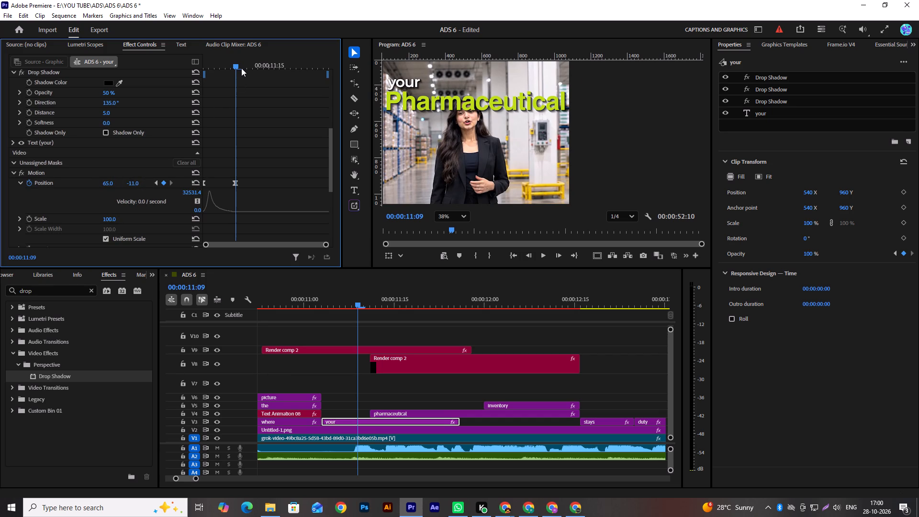
{"action": "left_click_drag", "start_coordinate": [238, 65], "coordinate": [224, 73]}
{"action": "left_click", "coordinate": [173, 180]}
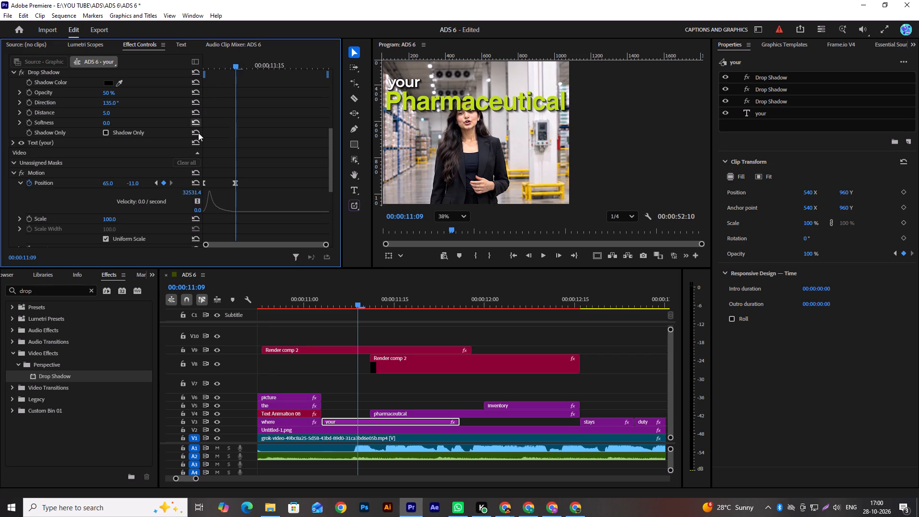
Set the horizontal value of the "your" caption's first position keyframe to 65.
{"action": "left_click", "coordinate": [158, 182]}
{"action": "left_click", "coordinate": [111, 183]}
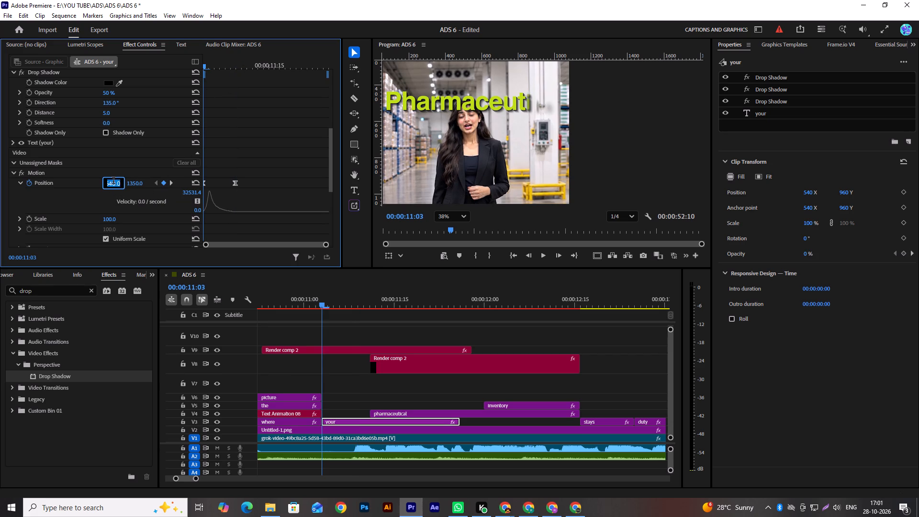
{"action": "type", "text": "65"}
{"action": "key", "text": "Return"}
Preview the "your" caption's entrance from about 00:00:11:03, with the whole vertical frame fitted in the monitor.
{"action": "left_click_drag", "start_coordinate": [212, 67], "coordinate": [226, 67]}
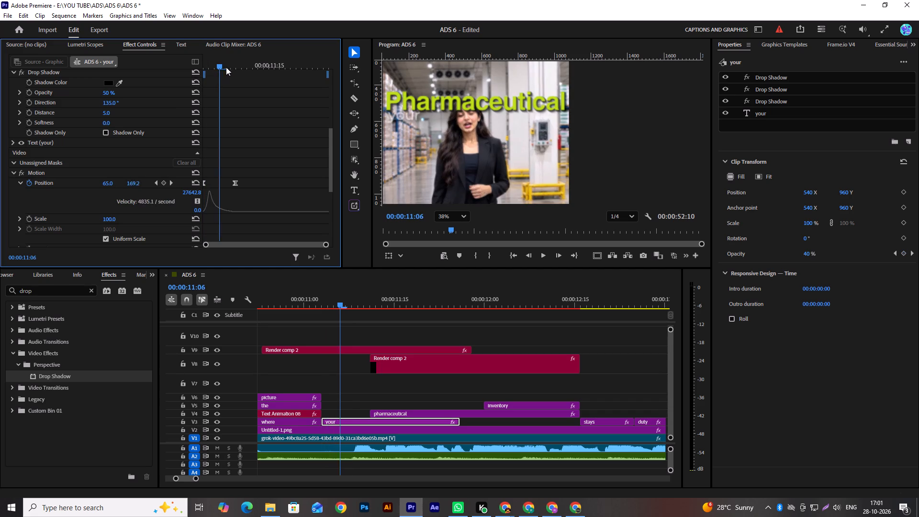
{"action": "left_click_drag", "start_coordinate": [226, 67], "coordinate": [187, 90]}
{"action": "key", "text": "space"}
{"action": "key", "text": "space"}
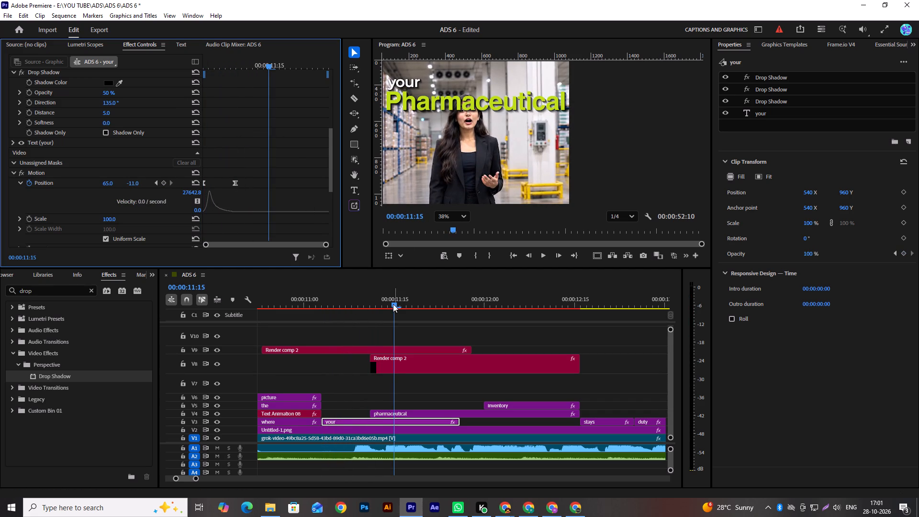
{"action": "left_click", "coordinate": [451, 214]}
{"action": "left_click", "coordinate": [454, 236]}
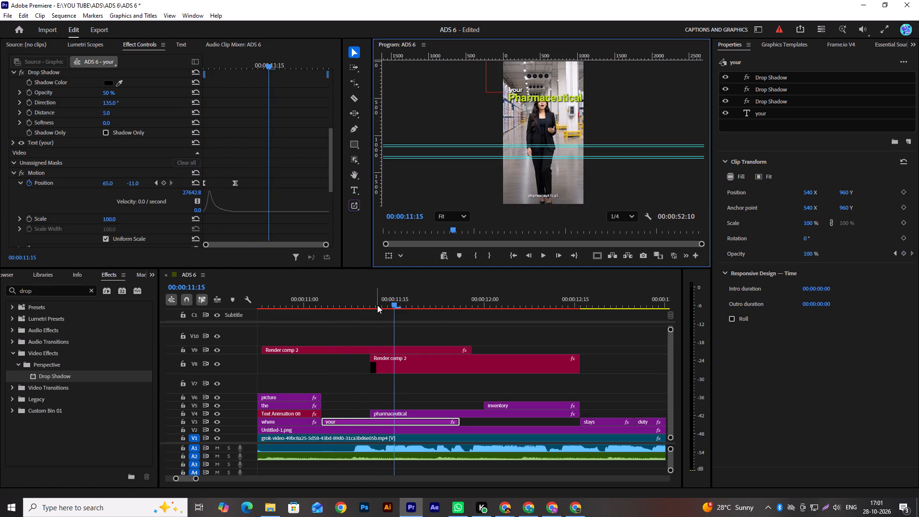
{"action": "left_click_drag", "start_coordinate": [377, 305], "coordinate": [307, 328]}
{"action": "key", "text": "space"}
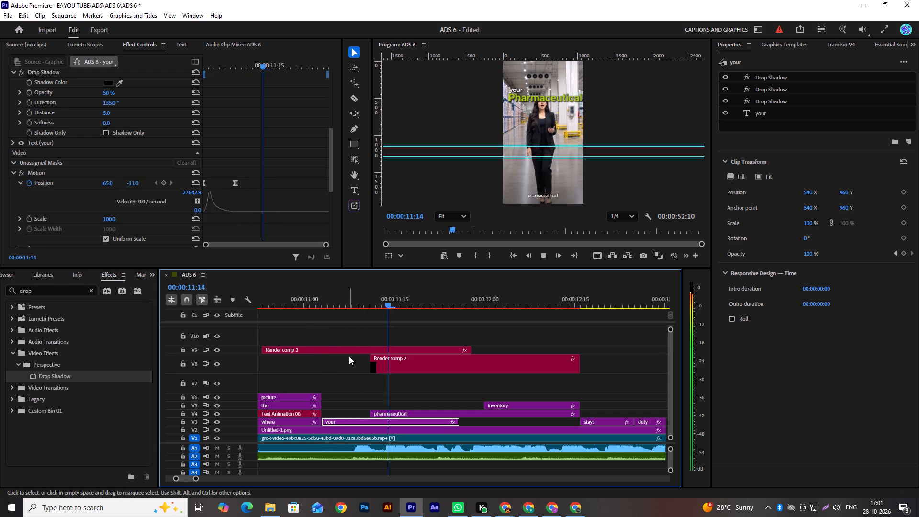
{"action": "key", "text": "space"}
{"action": "left_click_drag", "start_coordinate": [345, 303], "coordinate": [325, 309]}
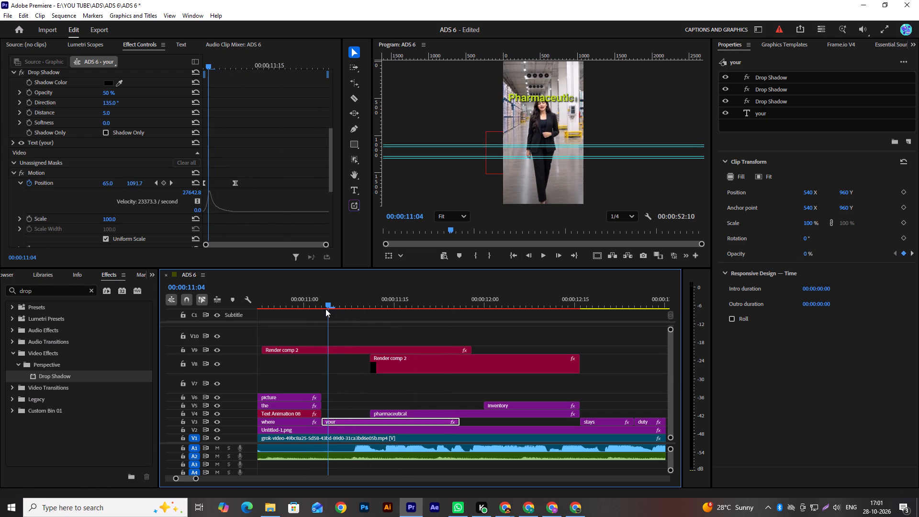
{"action": "left_click_drag", "start_coordinate": [325, 309], "coordinate": [325, 309]}
Delete the duplicate Render comp 2 clip from track V9.
{"action": "left_click", "coordinate": [329, 350]}
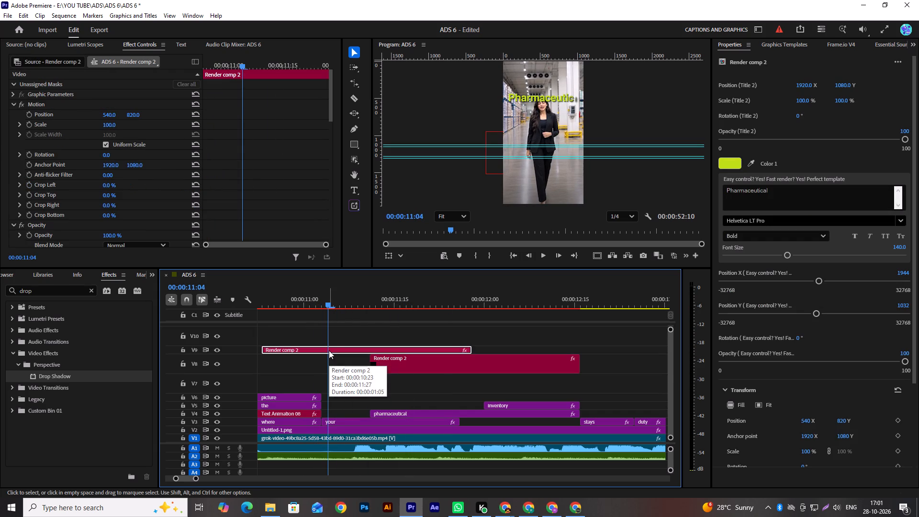
{"action": "key", "text": "Delete"}
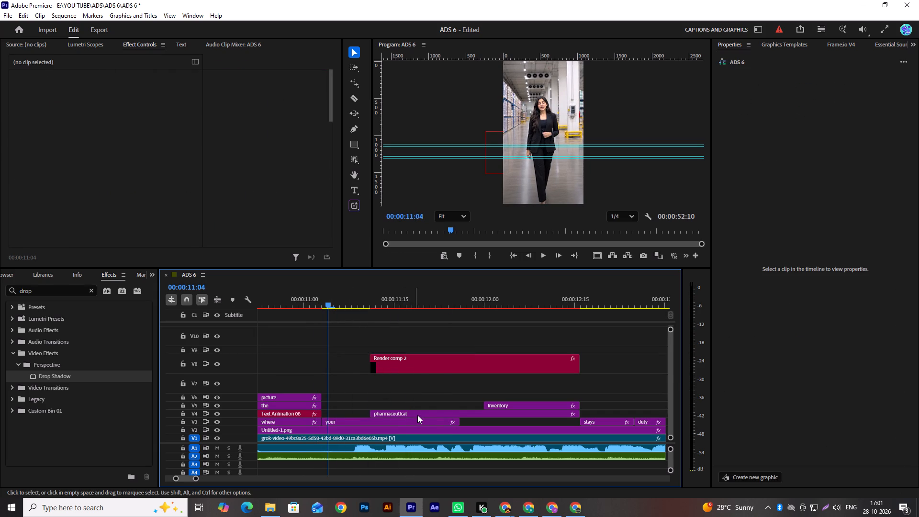
Replace the plain "pharmaceutical" caption on V4 by removing it and moving the Render comp 2 clip down from V8.
{"action": "left_click", "coordinate": [417, 415]}
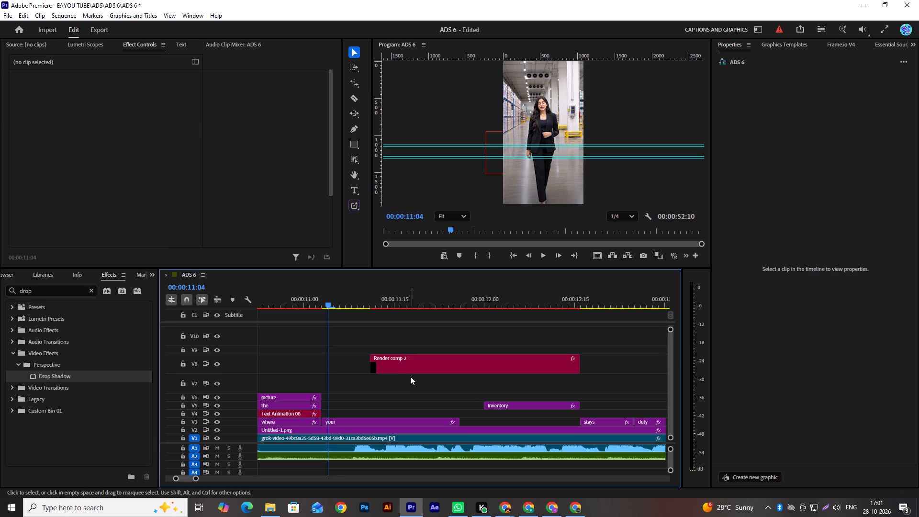
{"action": "left_click_drag", "start_coordinate": [411, 373], "coordinate": [412, 417]}
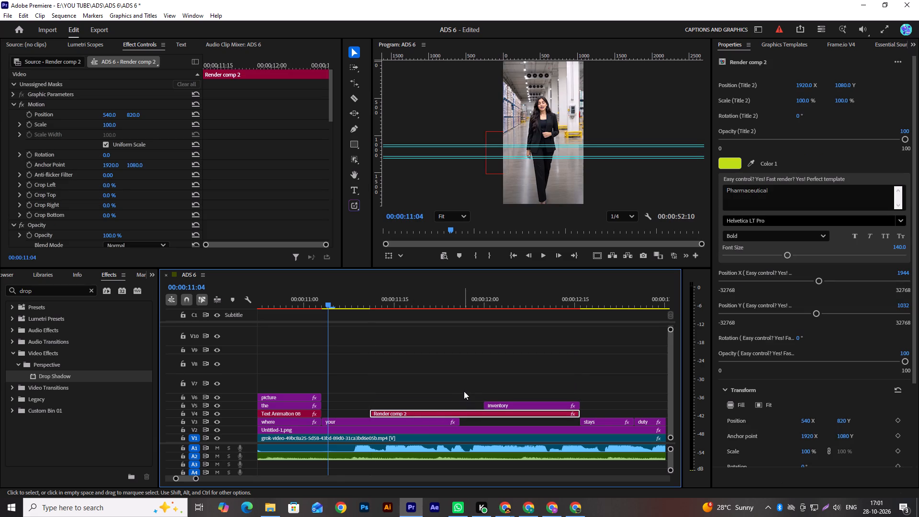
Play back the caption section and extend the "your" clip on V3 to end together with Render comp 2.
{"action": "key", "text": "space"}
{"action": "key", "text": "space"}
{"action": "left_click_drag", "start_coordinate": [373, 307], "coordinate": [324, 321]}
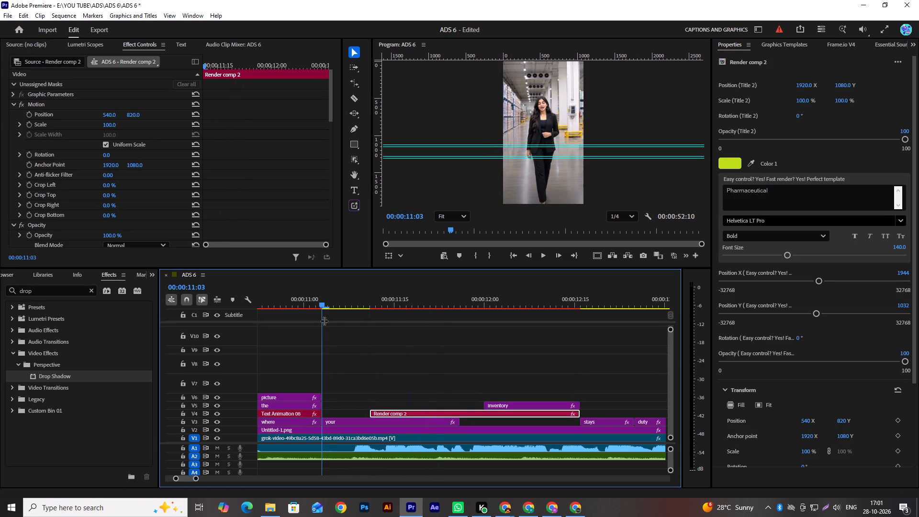
{"action": "key", "text": "space"}
{"action": "key", "text": "space"}
{"action": "key", "text": "space"}
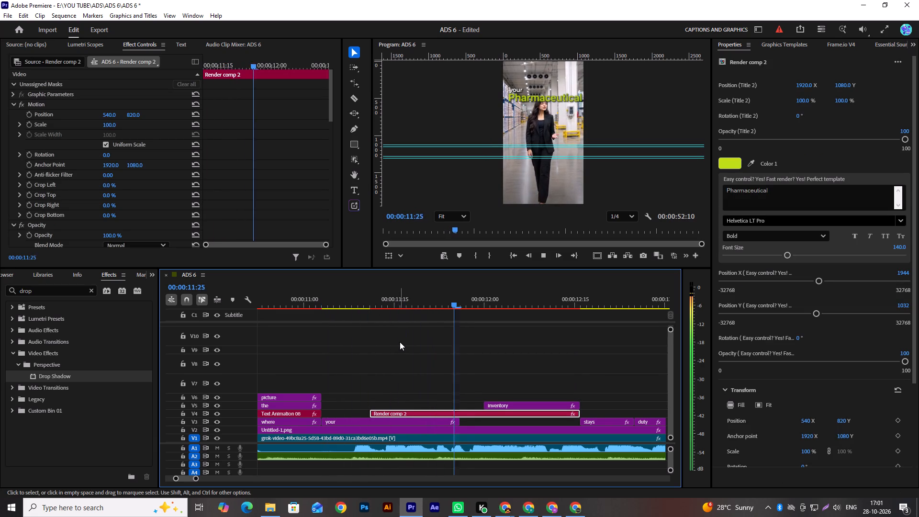
{"action": "key", "text": "space"}
{"action": "scroll", "coordinate": [399, 342], "scroll_direction": "down", "scroll_amount": 1}
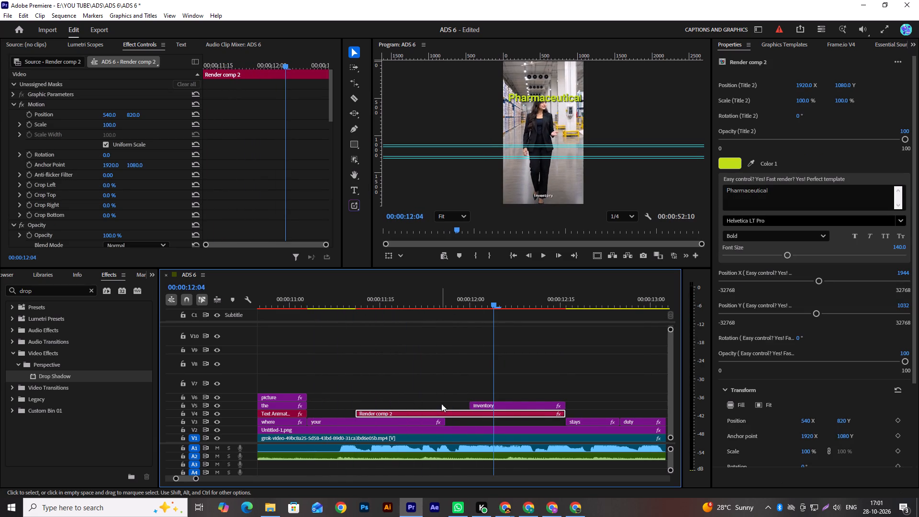
{"action": "left_click_drag", "start_coordinate": [444, 423], "coordinate": [562, 425]}
Add the "left to right" graphics template on V6, starting level with the plain "inventory" caption.
{"action": "left_click", "coordinate": [540, 405]}
{"action": "scroll", "coordinate": [528, 376], "scroll_direction": "down", "scroll_amount": 2}
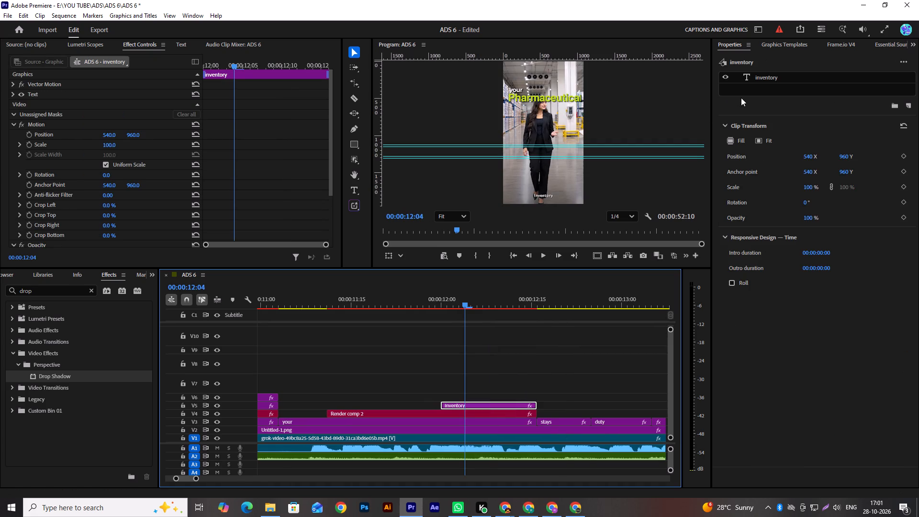
{"action": "left_click", "coordinate": [762, 80]}
{"action": "left_click", "coordinate": [776, 45]}
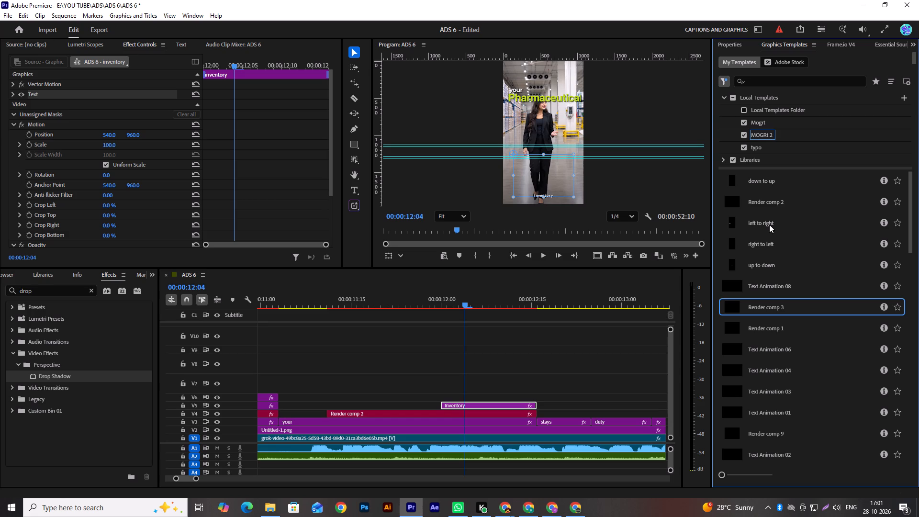
{"action": "left_click_drag", "start_coordinate": [768, 222], "coordinate": [451, 387]}
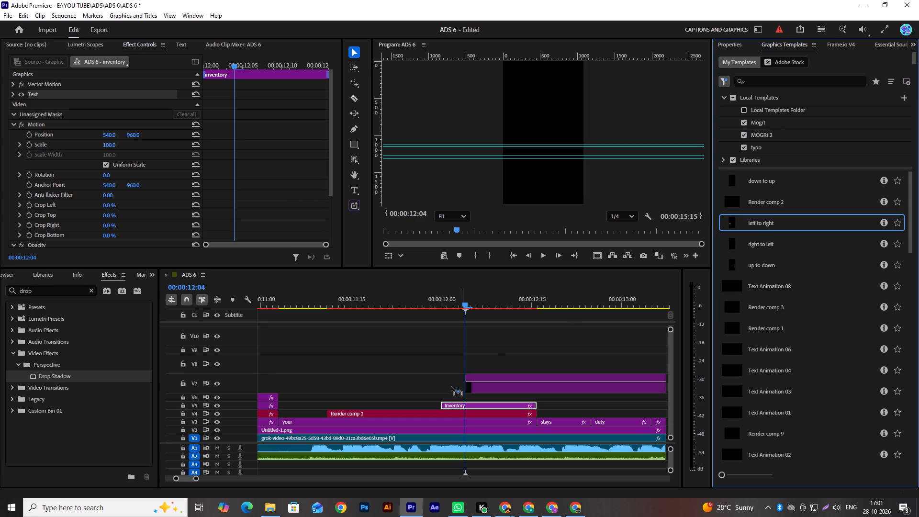
{"action": "left_click_drag", "start_coordinate": [451, 387], "coordinate": [439, 394]}
{"action": "scroll", "coordinate": [460, 379], "scroll_direction": "down", "scroll_amount": 3}
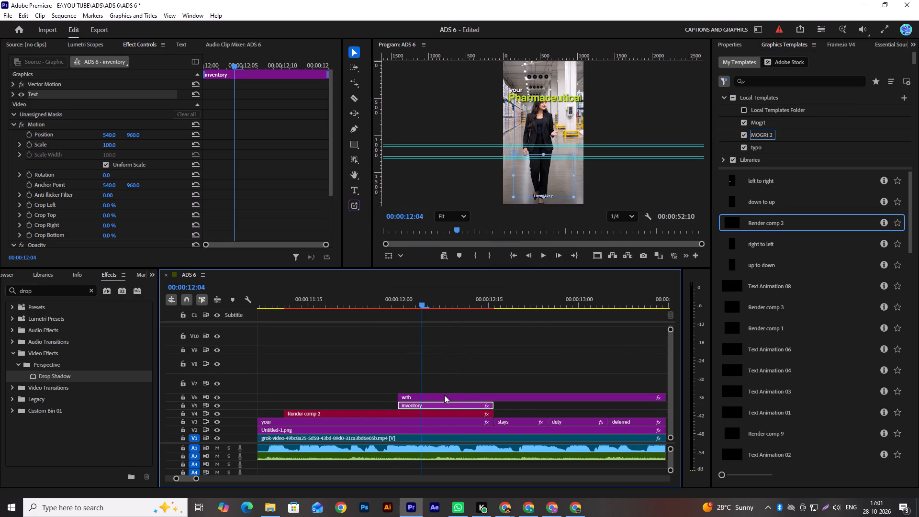
Change the new template's text from "with" to "inventory" and go to its second position keyframe.
{"action": "left_click", "coordinate": [443, 395]}
{"action": "left_click", "coordinate": [738, 45]}
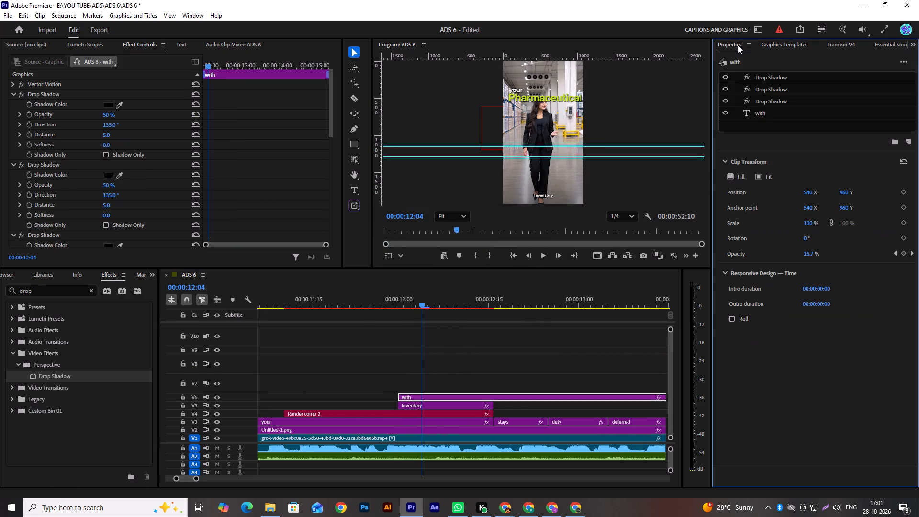
{"action": "double_click", "coordinate": [779, 113]}
{"action": "type", "text": "inventory"}
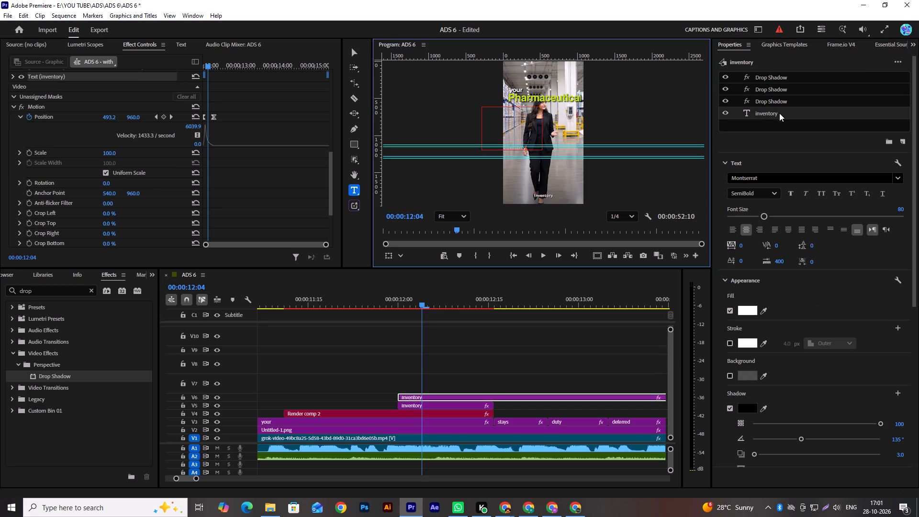
{"action": "left_click", "coordinate": [171, 115]}
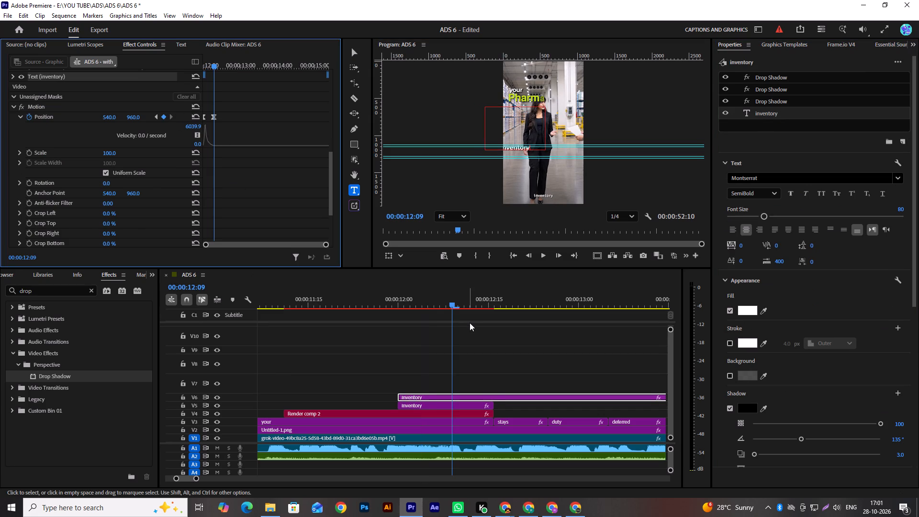
Cut the new "inventory" clip on V6 at the end of the plain V5 caption and delete the excess part.
{"action": "left_click", "coordinate": [434, 405]}
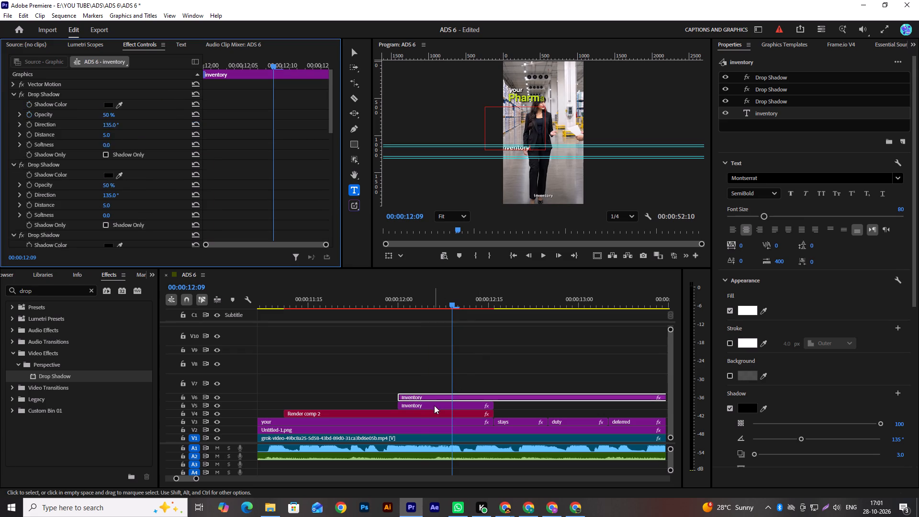
{"action": "key", "text": "c"}
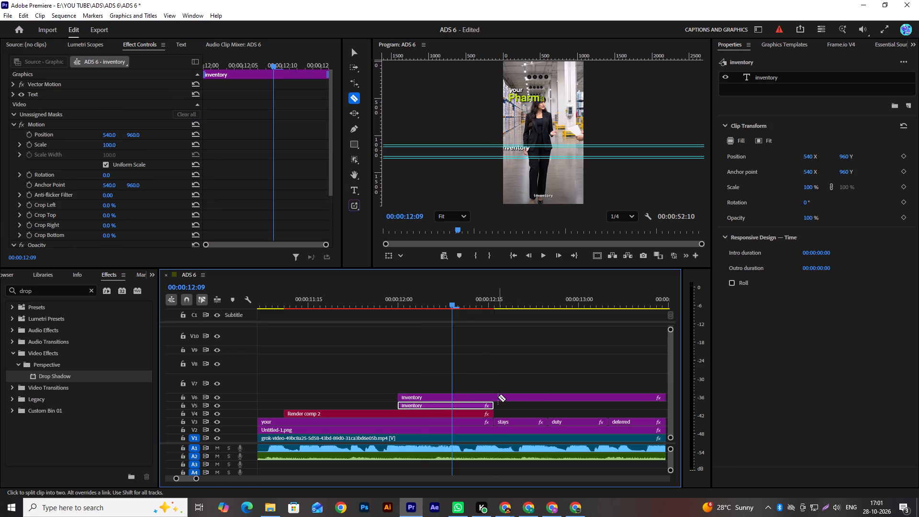
{"action": "left_click", "coordinate": [497, 397]}
{"action": "key", "text": "v"}
{"action": "left_click", "coordinate": [524, 397]}
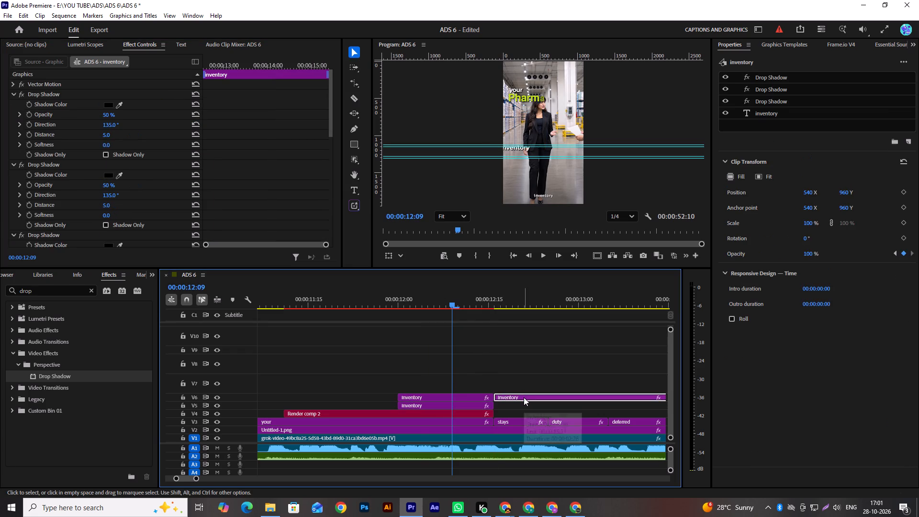
{"action": "key", "text": "Delete"}
Remove the plain "inventory" caption from V5 and move the animated "inventory" clip down into its place.
{"action": "scroll", "coordinate": [518, 385], "scroll_direction": "down", "scroll_amount": 1}
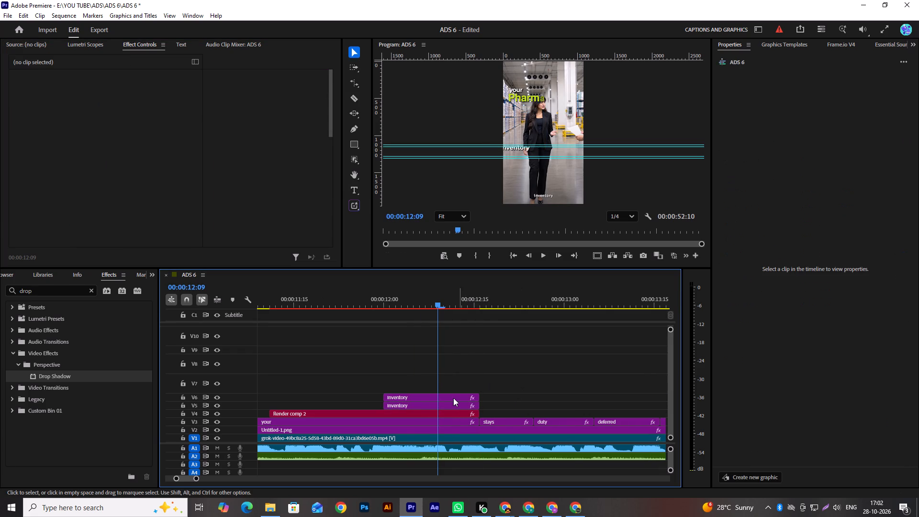
{"action": "left_click", "coordinate": [453, 398]}
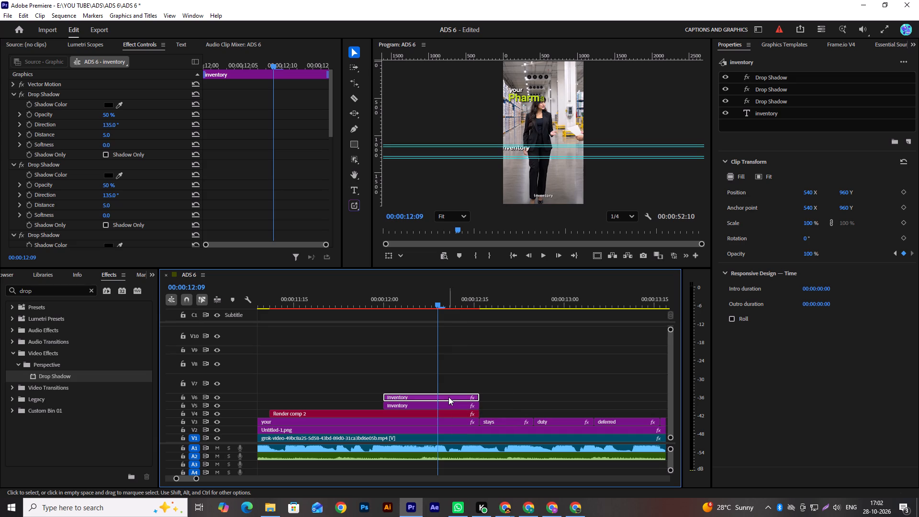
{"action": "left_click", "coordinate": [445, 404]}
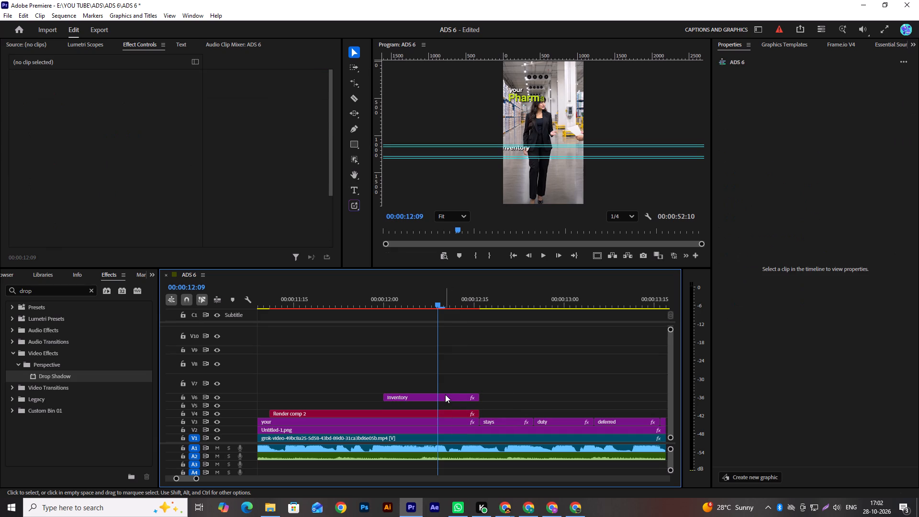
{"action": "left_click", "coordinate": [445, 392]}
{"action": "left_click_drag", "start_coordinate": [444, 395], "coordinate": [444, 404]}
Cut the green "Pharmaceutical" title clip on V4 at 00:00:12:01, just after the "inventory" clip begins.
{"action": "left_click", "coordinate": [444, 404]}
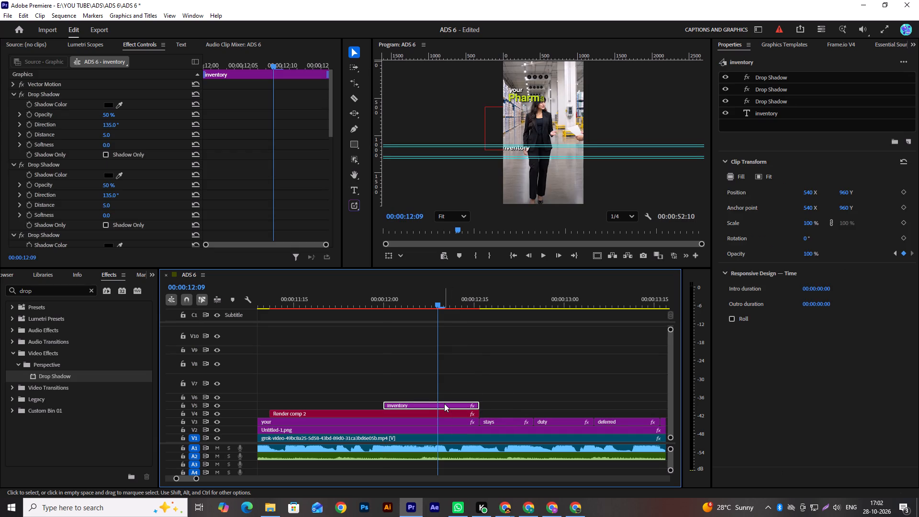
{"action": "scroll", "coordinate": [292, 120], "scroll_direction": "down", "scroll_amount": 17}
{"action": "scroll", "coordinate": [271, 148], "scroll_direction": "up", "scroll_amount": 1}
{"action": "scroll", "coordinate": [271, 148], "scroll_direction": "down", "scroll_amount": 4}
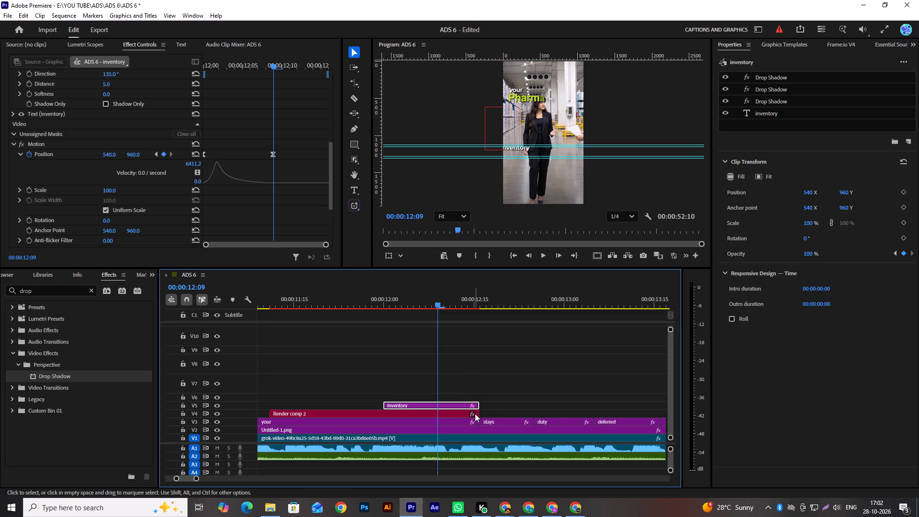
{"action": "left_click_drag", "start_coordinate": [416, 306], "coordinate": [415, 304]}
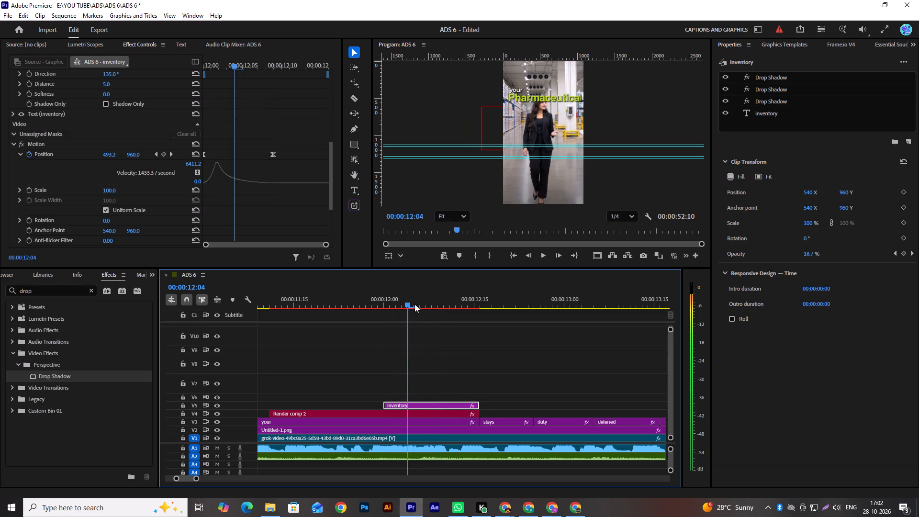
{"action": "left_click_drag", "start_coordinate": [415, 304], "coordinate": [395, 318]}
{"action": "key", "text": "c"}
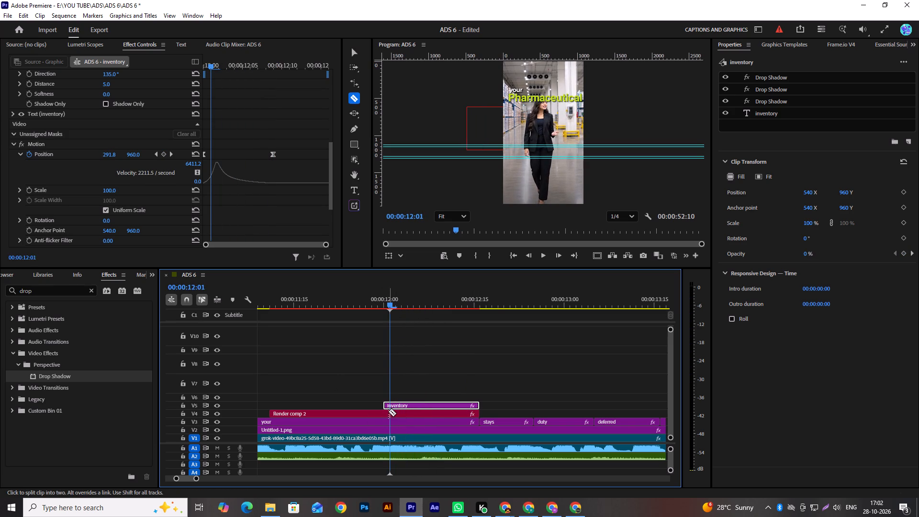
{"action": "left_click", "coordinate": [390, 412]}
{"action": "key", "text": "v"}
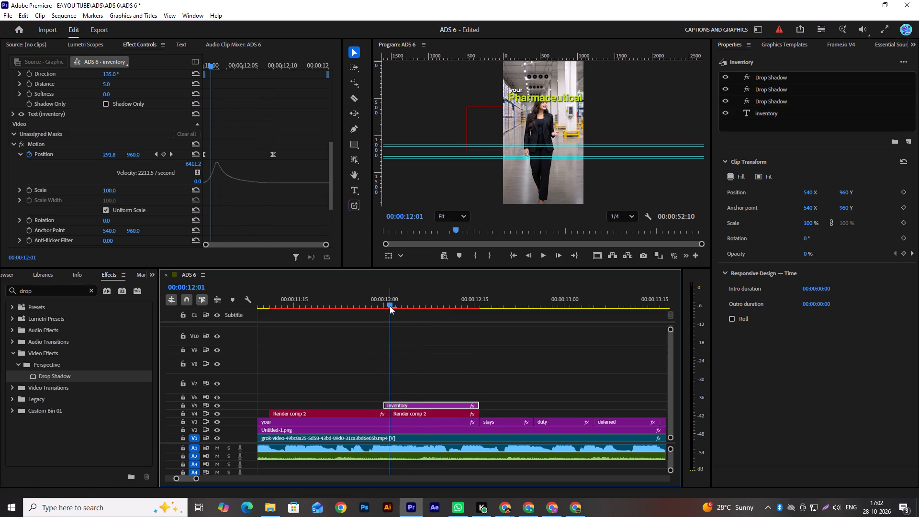
Cut the "Pharmaceutical" title again at 00:00:11:25 and delete the piece that follows the 00:00:12:01 cut.
{"action": "left_click_drag", "start_coordinate": [390, 306], "coordinate": [349, 315]}
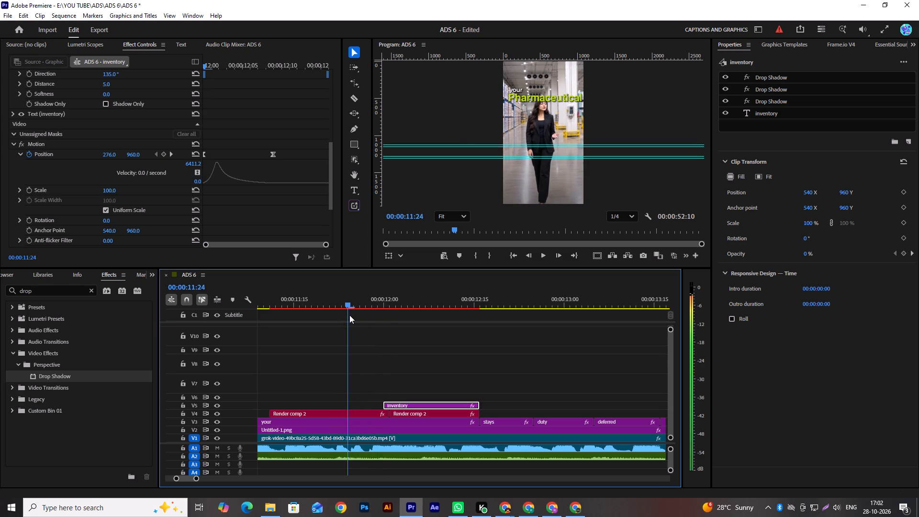
{"action": "left_click_drag", "start_coordinate": [349, 315], "coordinate": [351, 314]}
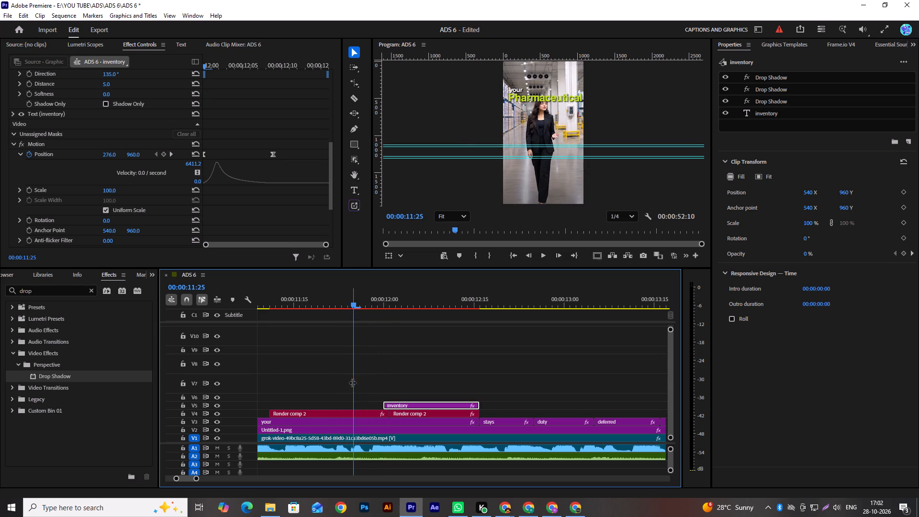
{"action": "key", "text": "c"}
{"action": "left_click", "coordinate": [353, 412]}
{"action": "key", "text": "v"}
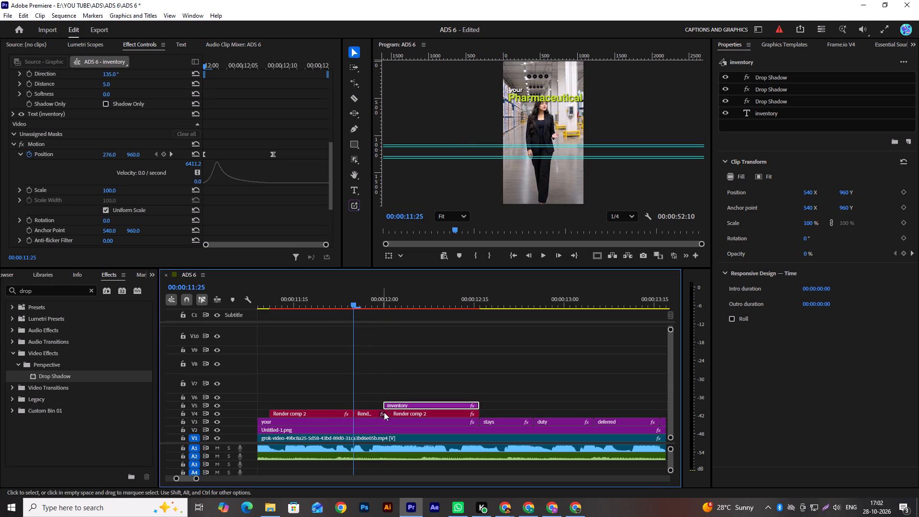
{"action": "left_click", "coordinate": [405, 413]}
{"action": "key", "text": "Delete"}
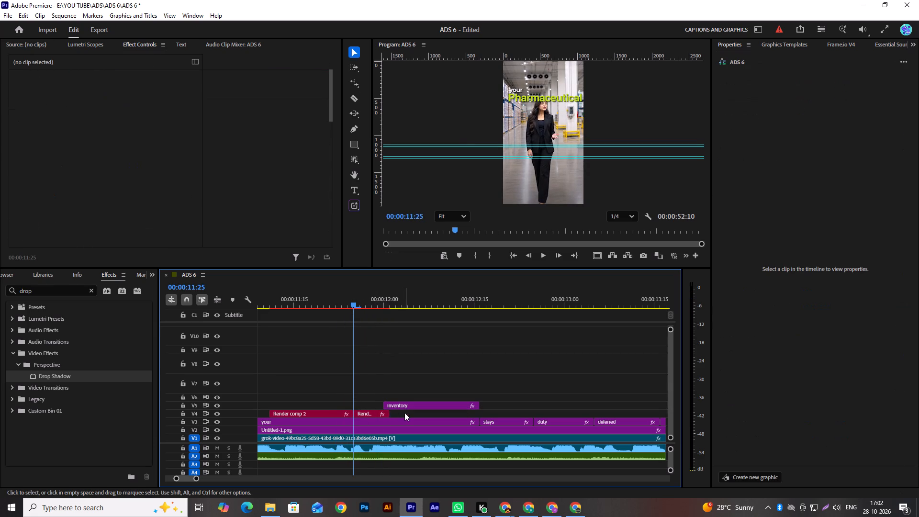
Duplicate the short "Pharmaceutical" piece three times along V4, beneath the "inventory" clip and on past its end.
{"action": "left_click", "coordinate": [375, 416]}
{"action": "left_click_drag", "start_coordinate": [374, 416], "coordinate": [405, 414], "text": "alt"}
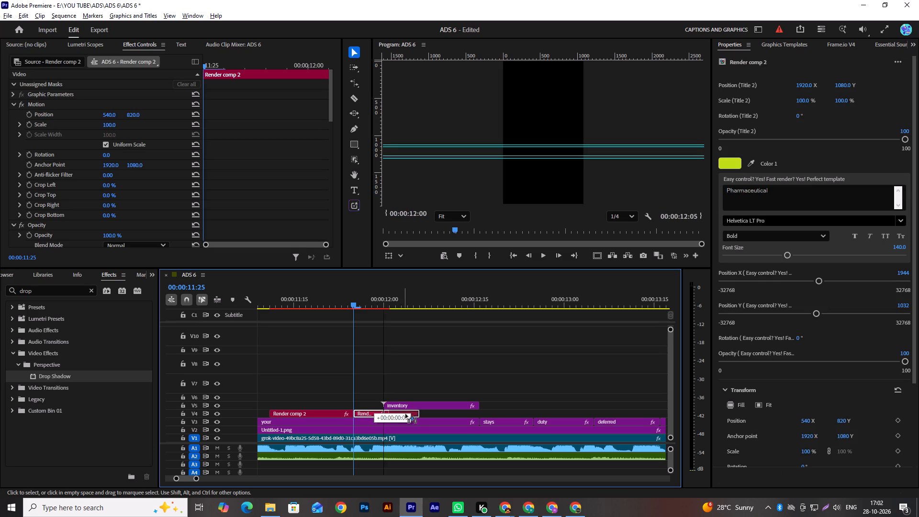
{"action": "left_click_drag", "start_coordinate": [405, 414], "coordinate": [411, 415], "text": "alt"}
{"action": "left_click_drag", "start_coordinate": [411, 415], "coordinate": [452, 415], "text": "alt"}
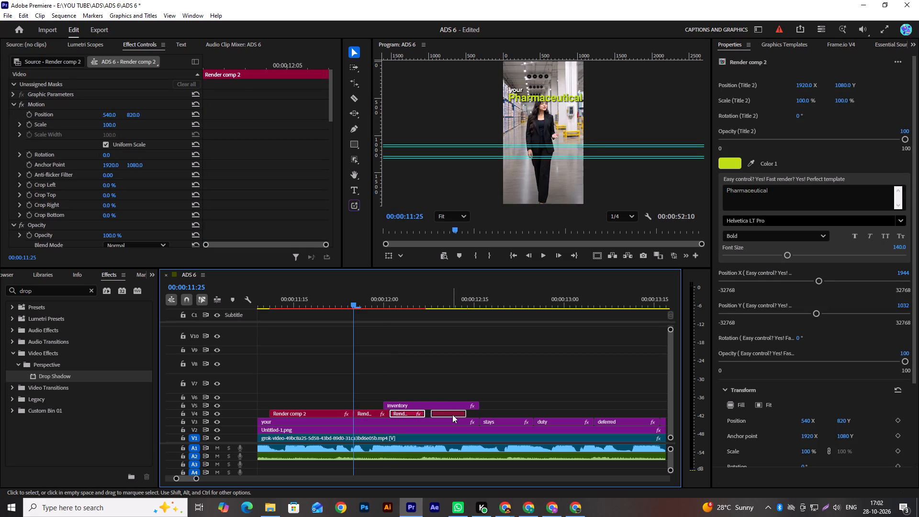
{"action": "left_click_drag", "start_coordinate": [450, 415], "coordinate": [500, 416], "text": "alt"}
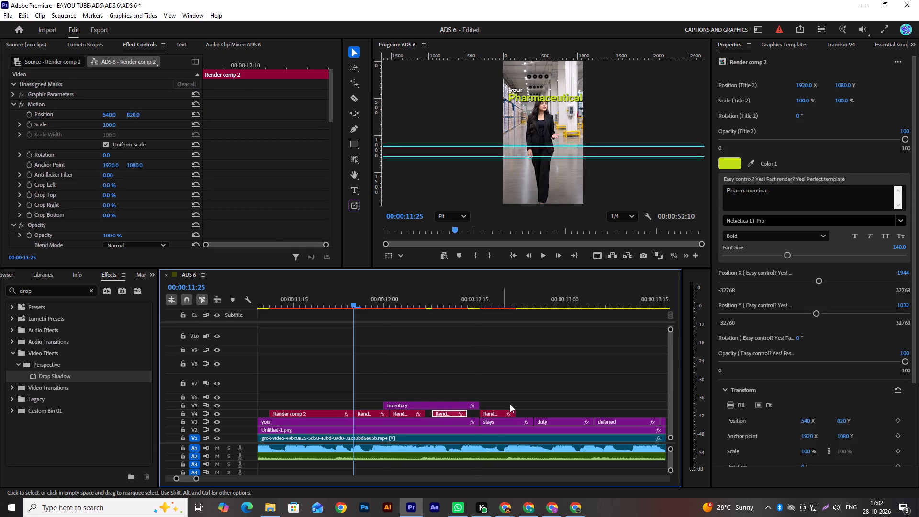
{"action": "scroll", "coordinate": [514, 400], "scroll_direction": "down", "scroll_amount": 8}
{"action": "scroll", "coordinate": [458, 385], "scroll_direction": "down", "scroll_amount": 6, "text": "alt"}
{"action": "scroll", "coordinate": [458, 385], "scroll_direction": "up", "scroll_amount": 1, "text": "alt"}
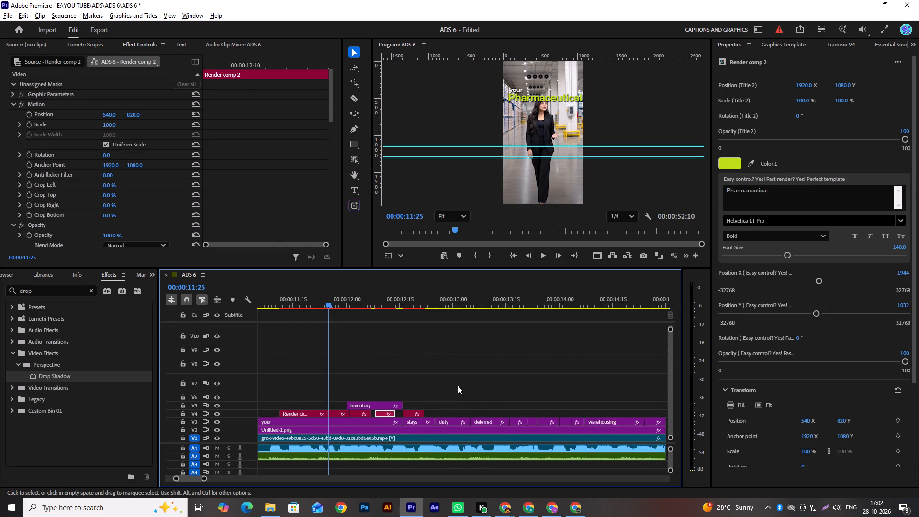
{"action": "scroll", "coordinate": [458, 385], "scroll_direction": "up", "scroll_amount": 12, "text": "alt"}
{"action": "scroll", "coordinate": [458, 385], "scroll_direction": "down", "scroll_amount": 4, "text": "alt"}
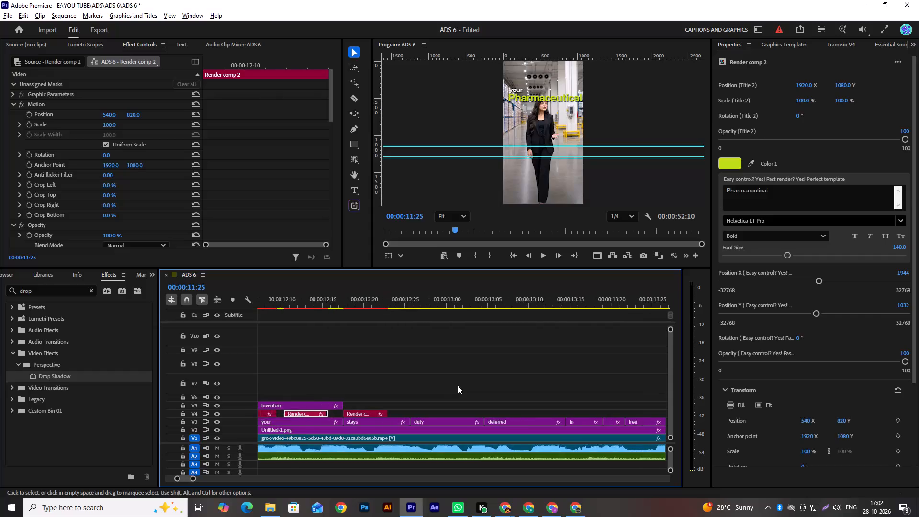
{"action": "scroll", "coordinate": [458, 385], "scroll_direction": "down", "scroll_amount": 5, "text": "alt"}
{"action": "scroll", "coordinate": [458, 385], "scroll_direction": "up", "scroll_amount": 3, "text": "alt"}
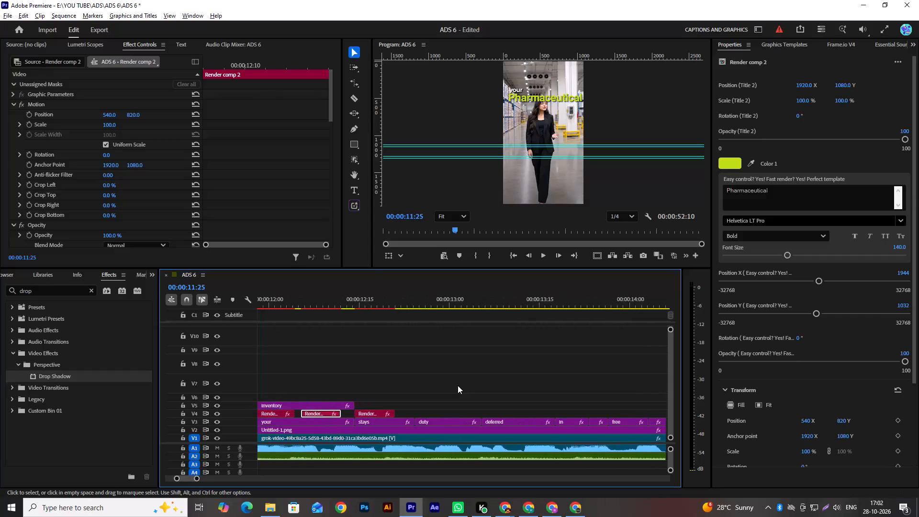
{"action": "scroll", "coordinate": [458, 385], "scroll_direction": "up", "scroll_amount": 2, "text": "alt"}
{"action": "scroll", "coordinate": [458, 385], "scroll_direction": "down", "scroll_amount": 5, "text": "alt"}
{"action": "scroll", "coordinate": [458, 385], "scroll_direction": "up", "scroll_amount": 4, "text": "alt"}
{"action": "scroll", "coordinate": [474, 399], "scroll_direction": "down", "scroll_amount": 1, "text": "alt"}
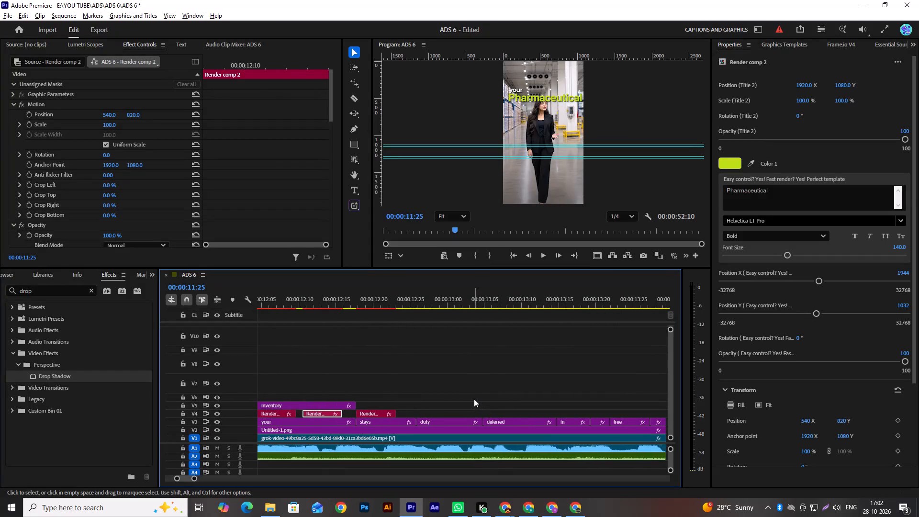
Close the gaps between the last copied "Pharmaceutical" pieces on V4 so they run back to back.
{"action": "scroll", "coordinate": [474, 399], "scroll_direction": "down", "scroll_amount": 3, "text": "alt"}
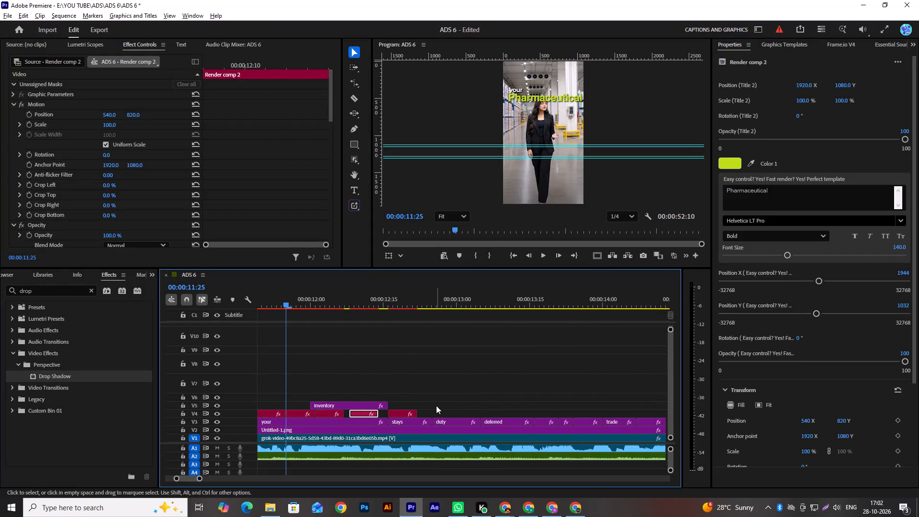
{"action": "scroll", "coordinate": [423, 399], "scroll_direction": "up", "scroll_amount": 2, "text": "alt"}
{"action": "scroll", "coordinate": [423, 399], "scroll_direction": "down", "scroll_amount": 1, "text": "alt"}
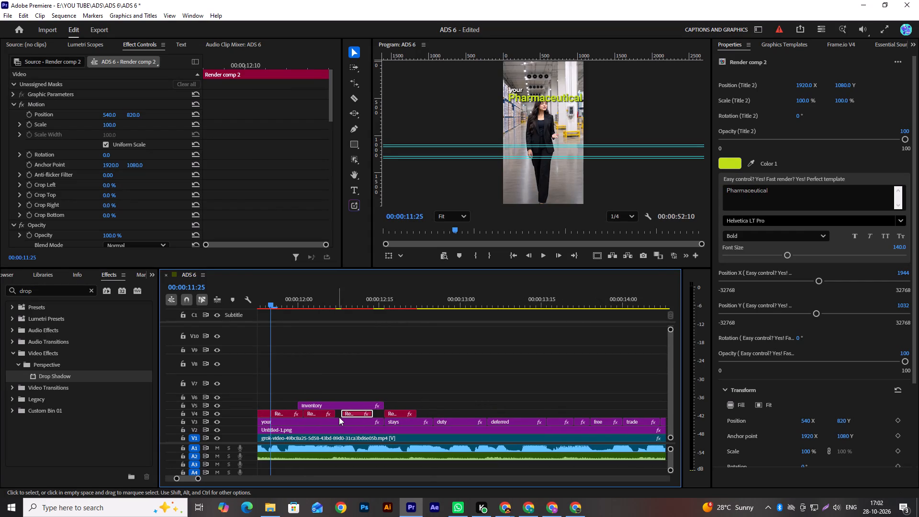
{"action": "left_click", "coordinate": [351, 414]}
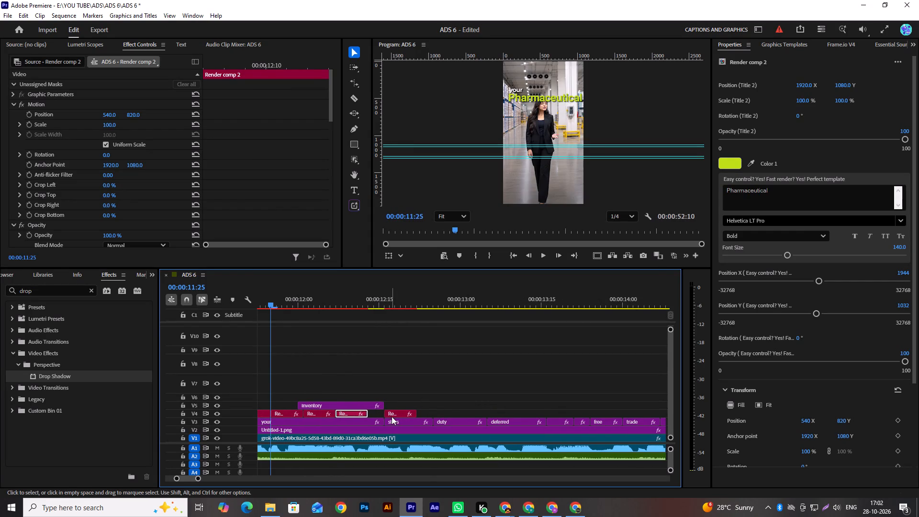
{"action": "left_click_drag", "start_coordinate": [395, 415], "coordinate": [382, 416]}
Move the plain "stays" caption from V3 up to V6, keeping its start at the end of the "inventory" clip.
{"action": "scroll", "coordinate": [359, 385], "scroll_direction": "up", "scroll_amount": 4}
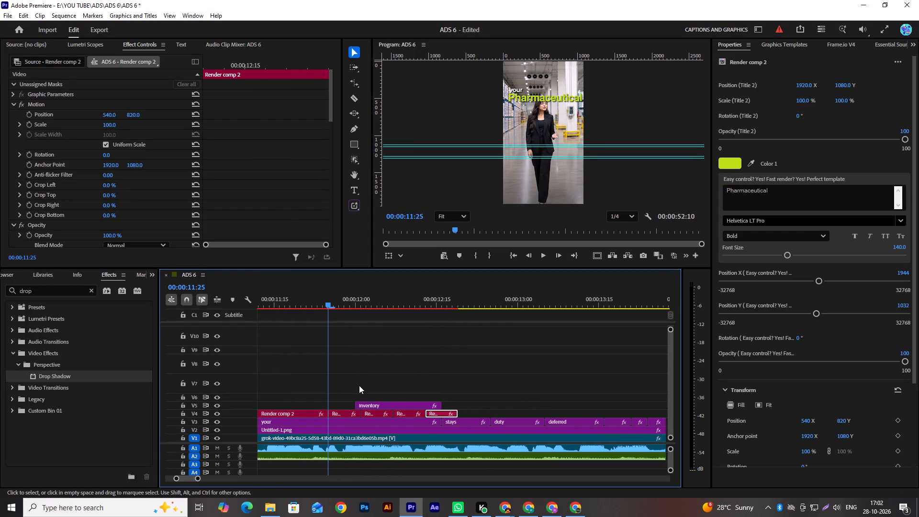
{"action": "scroll", "coordinate": [359, 385], "scroll_direction": "up", "scroll_amount": 4}
{"action": "scroll", "coordinate": [359, 385], "scroll_direction": "down", "scroll_amount": 1}
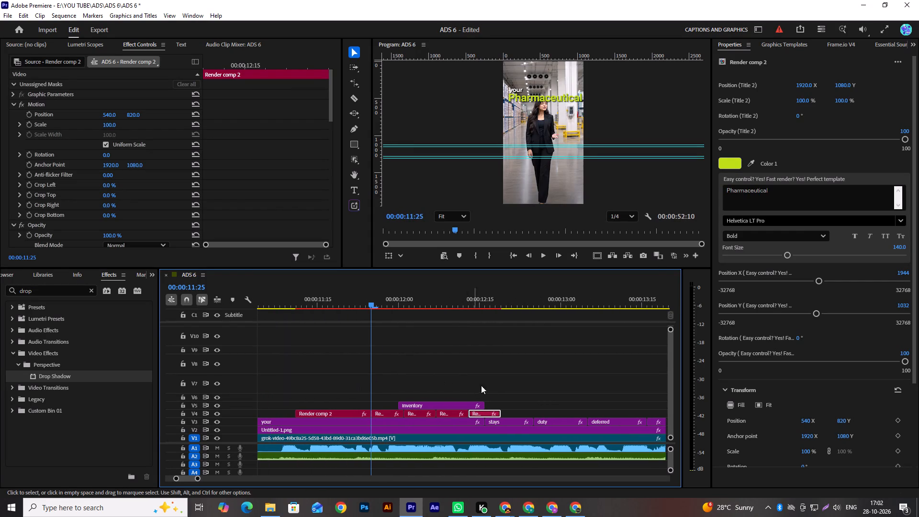
{"action": "scroll", "coordinate": [494, 388], "scroll_direction": "down", "scroll_amount": 3}
{"action": "left_click_drag", "start_coordinate": [471, 423], "coordinate": [471, 402]}
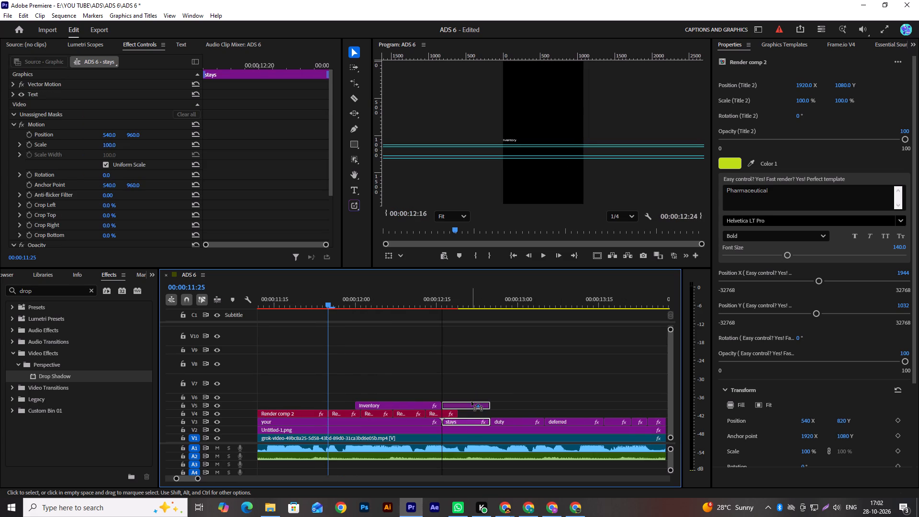
{"action": "left_click_drag", "start_coordinate": [471, 402], "coordinate": [471, 399]}
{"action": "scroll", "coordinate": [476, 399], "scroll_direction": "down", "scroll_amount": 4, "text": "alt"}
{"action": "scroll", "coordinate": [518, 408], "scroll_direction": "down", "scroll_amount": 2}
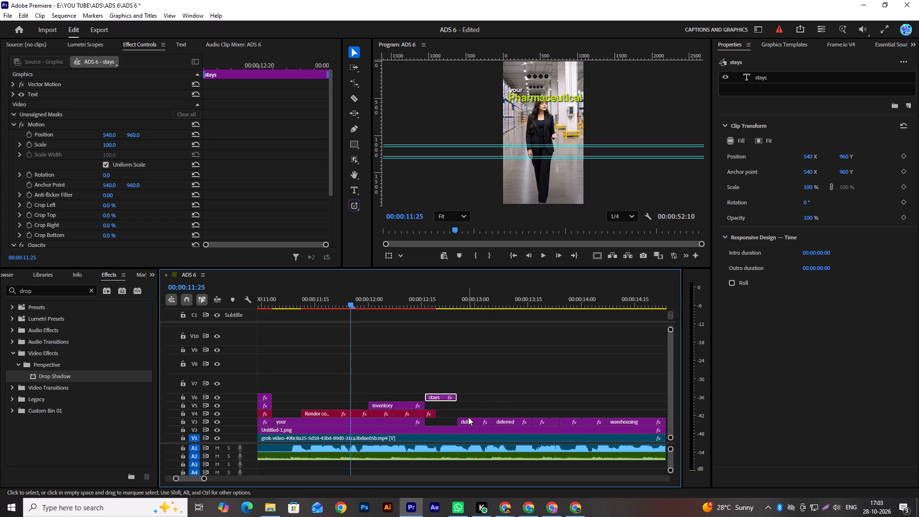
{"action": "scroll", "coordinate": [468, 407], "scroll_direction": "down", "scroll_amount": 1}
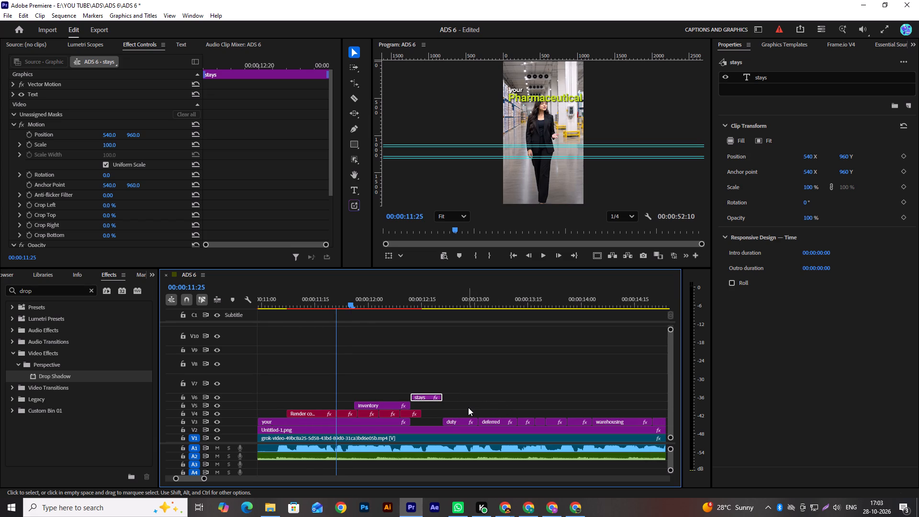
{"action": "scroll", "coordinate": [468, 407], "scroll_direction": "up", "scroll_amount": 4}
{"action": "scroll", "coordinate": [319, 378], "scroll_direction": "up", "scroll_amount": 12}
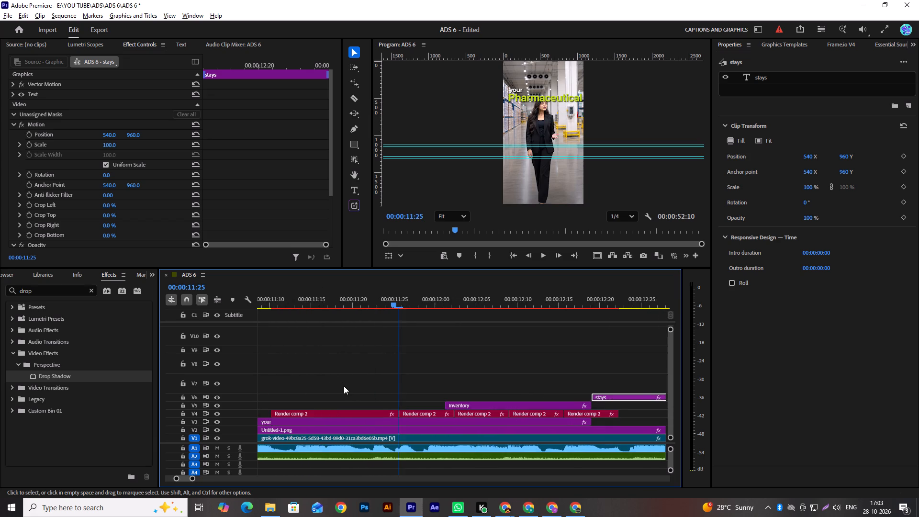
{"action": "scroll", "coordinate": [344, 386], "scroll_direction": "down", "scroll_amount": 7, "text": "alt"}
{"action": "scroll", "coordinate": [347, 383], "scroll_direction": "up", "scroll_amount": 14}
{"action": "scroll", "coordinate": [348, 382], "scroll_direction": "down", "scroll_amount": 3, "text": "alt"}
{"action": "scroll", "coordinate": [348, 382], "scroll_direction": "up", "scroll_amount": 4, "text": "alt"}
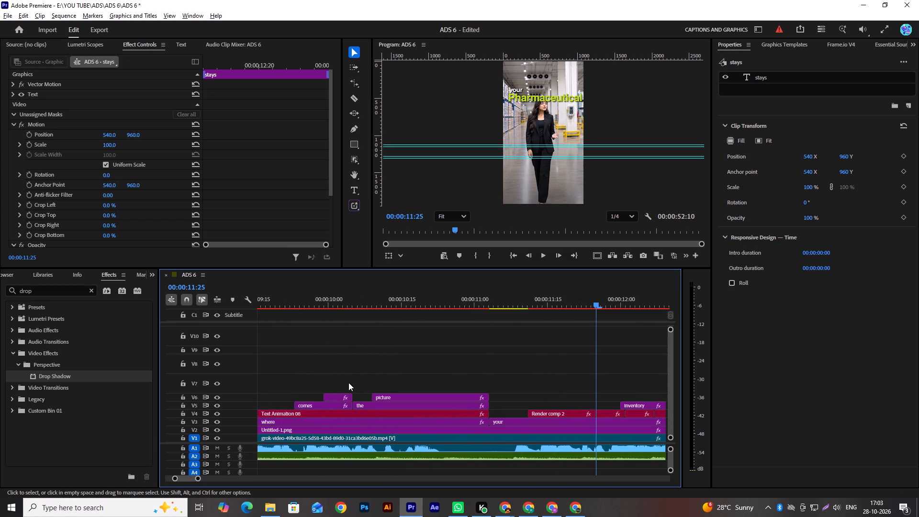
Find the "Render comp 4" graphics template at the end of the local templates and add it on V8 near the "your" caption.
{"action": "left_click", "coordinate": [776, 38]}
{"action": "left_click", "coordinate": [777, 45]}
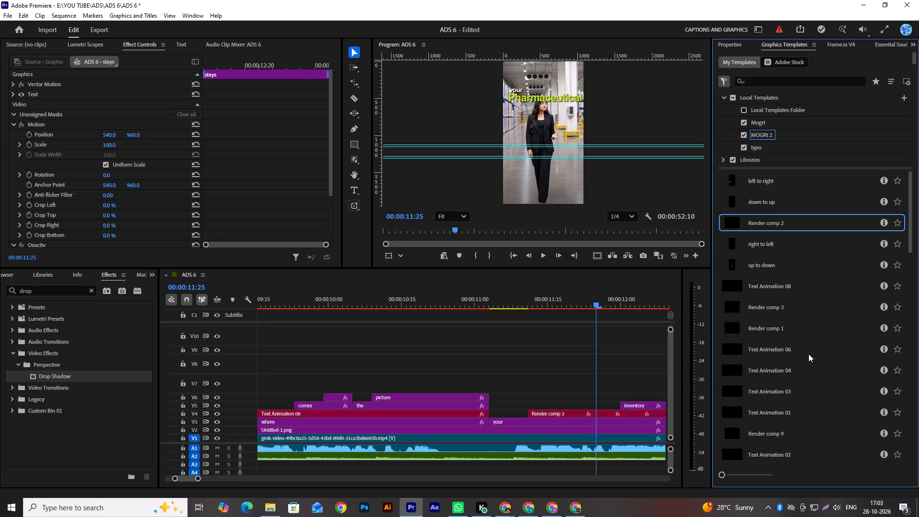
{"action": "scroll", "coordinate": [805, 353], "scroll_direction": "up", "scroll_amount": 8}
{"action": "scroll", "coordinate": [792, 309], "scroll_direction": "down", "scroll_amount": 10}
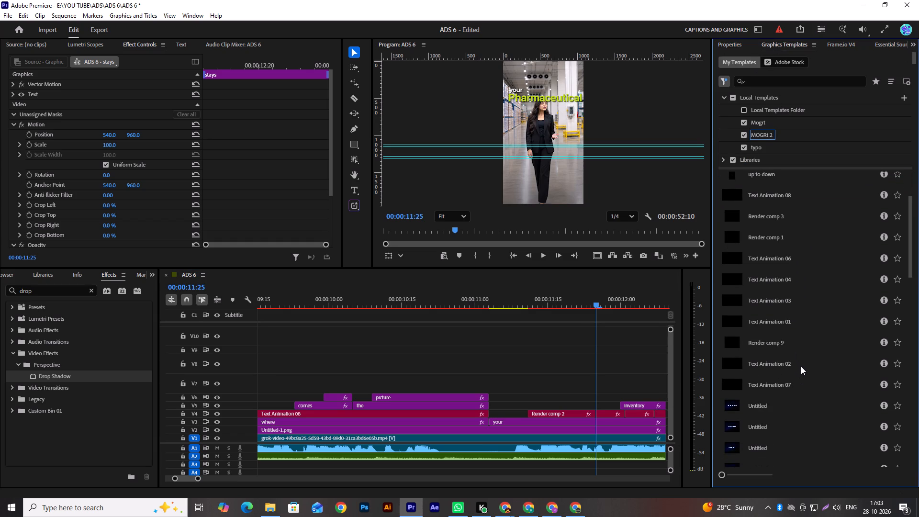
{"action": "scroll", "coordinate": [801, 366], "scroll_direction": "down", "scroll_amount": 11}
{"action": "scroll", "coordinate": [801, 374], "scroll_direction": "up", "scroll_amount": 1}
{"action": "scroll", "coordinate": [801, 374], "scroll_direction": "down", "scroll_amount": 3}
{"action": "scroll", "coordinate": [851, 371], "scroll_direction": "up", "scroll_amount": 1}
{"action": "scroll", "coordinate": [855, 368], "scroll_direction": "down", "scroll_amount": 1}
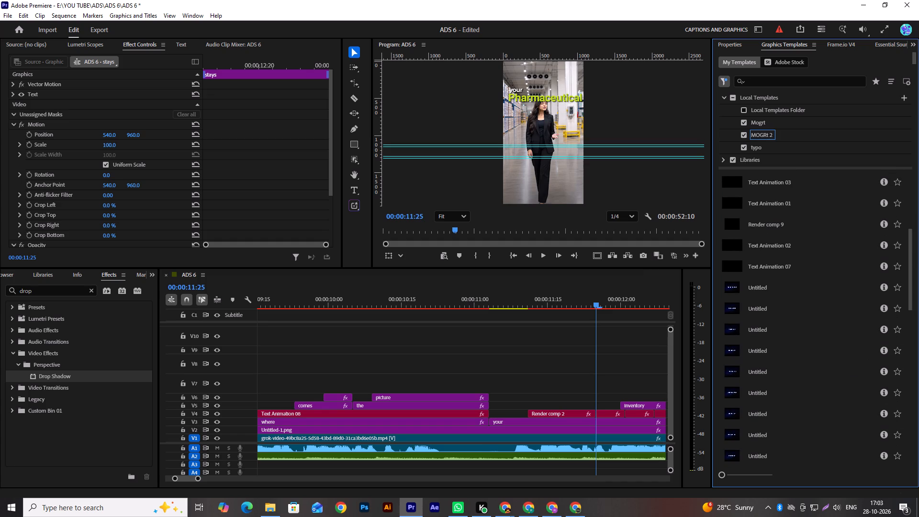
{"action": "left_click_drag", "start_coordinate": [910, 242], "coordinate": [897, 433]}
{"action": "left_click_drag", "start_coordinate": [773, 455], "coordinate": [517, 358]}
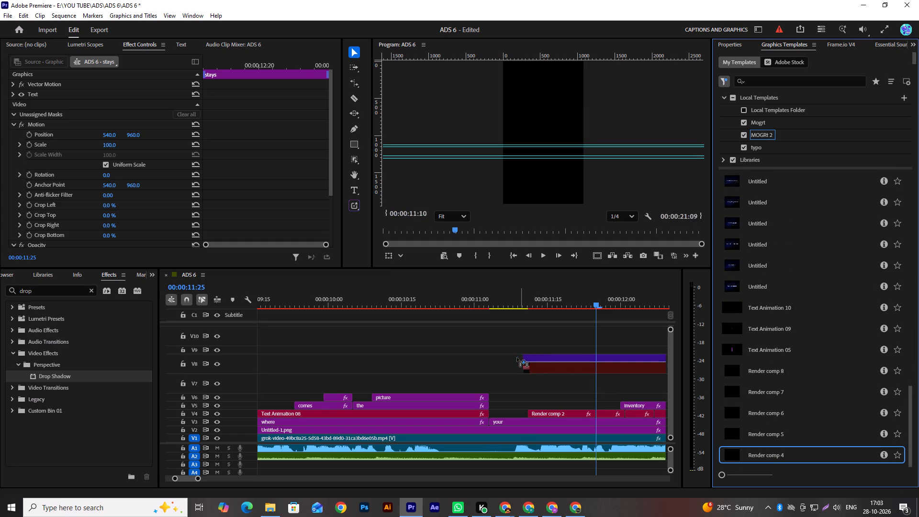
{"action": "left_click_drag", "start_coordinate": [517, 358], "coordinate": [464, 355]}
Move the "Render comp 4" clip down to V7 so that it starts level with the plain "duty" caption.
{"action": "scroll", "coordinate": [529, 389], "scroll_direction": "down", "scroll_amount": 9}
{"action": "scroll", "coordinate": [485, 382], "scroll_direction": "down", "scroll_amount": 6}
{"action": "scroll", "coordinate": [435, 381], "scroll_direction": "down", "scroll_amount": 2}
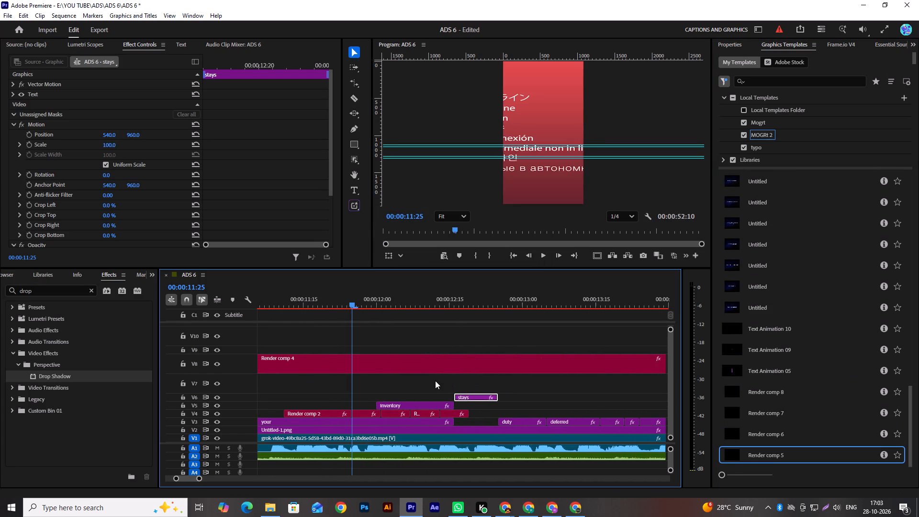
{"action": "left_click_drag", "start_coordinate": [406, 369], "coordinate": [649, 367]}
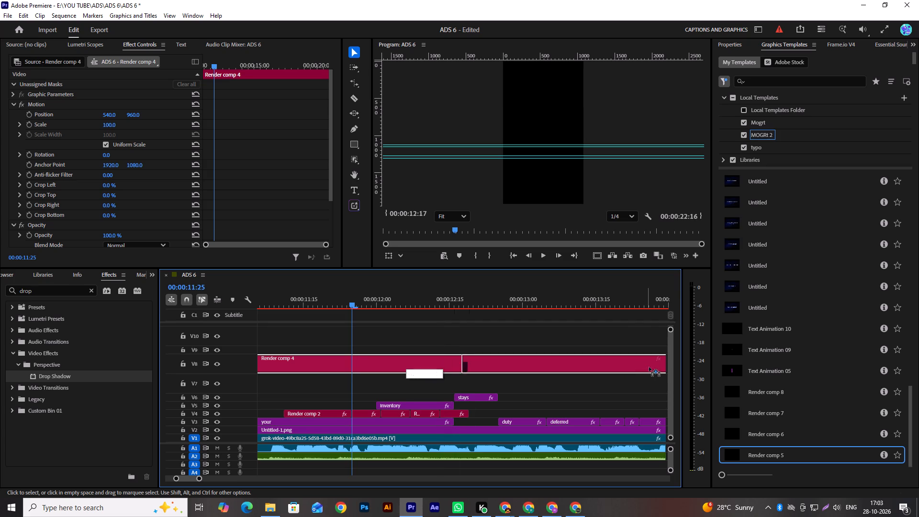
{"action": "left_click_drag", "start_coordinate": [649, 367], "coordinate": [631, 375]}
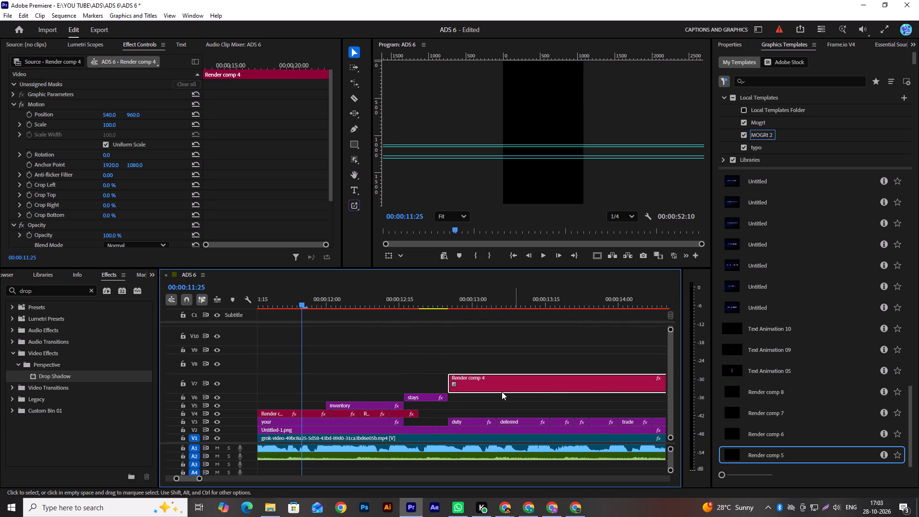
Replace the placeholder text of the "Render comp 4" title on V7 with "Duty defered".
{"action": "left_click", "coordinate": [500, 392]}
{"action": "left_click", "coordinate": [734, 44]}
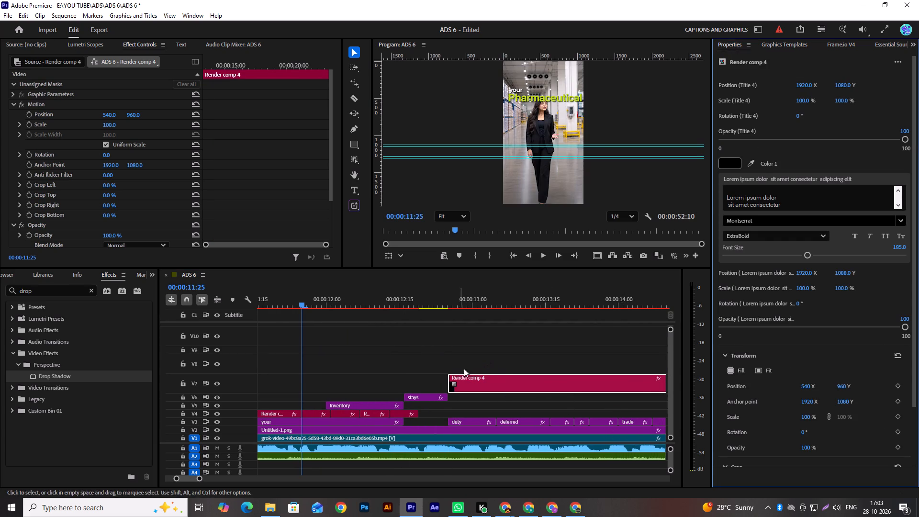
{"action": "left_click", "coordinate": [776, 202]}
{"action": "key", "text": "ctrl+a"}
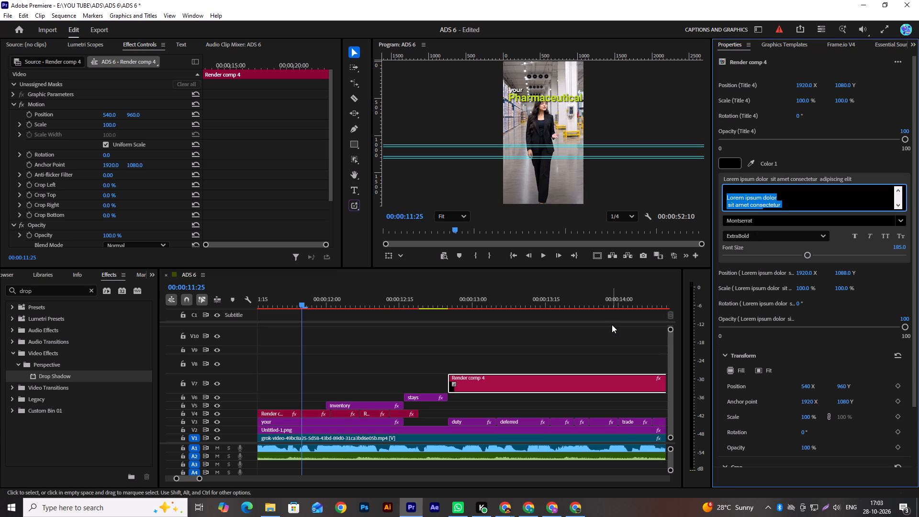
{"action": "type", "text": "Duty"}
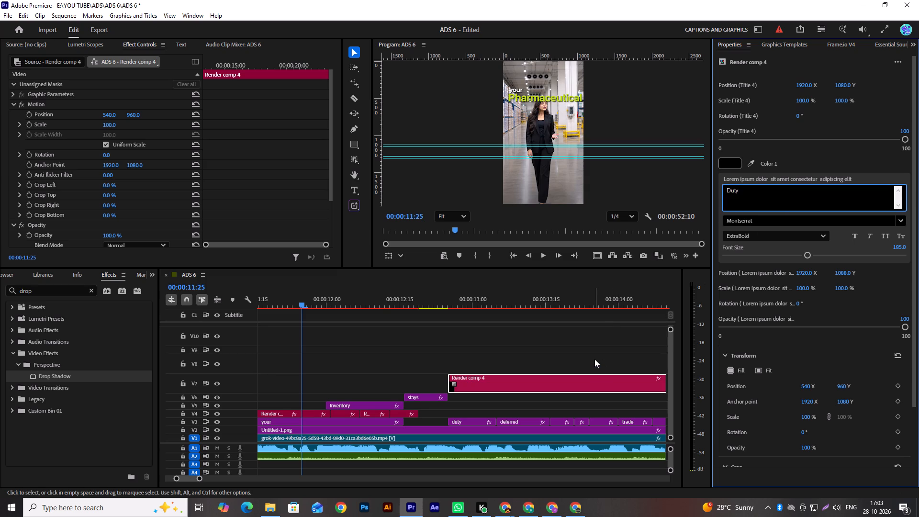
{"action": "key", "text": "space"}
{"action": "type", "text": "defered"}
Switch to File Explorer, play the ADS 4 video from the ADS 4 folder and examine its "Duty Deferred" caption as a reference.
{"action": "left_click", "coordinate": [279, 504]}
{"action": "left_click", "coordinate": [459, 294]}
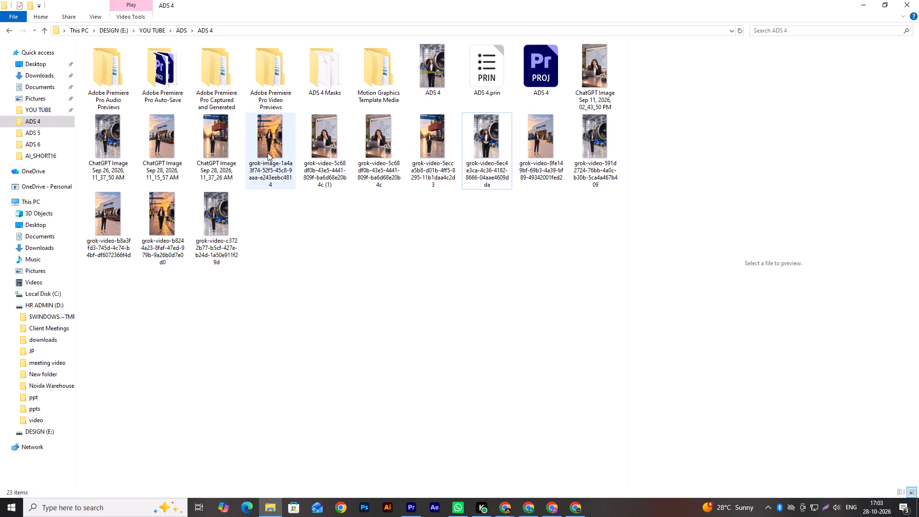
{"action": "left_click", "coordinate": [314, 281]}
{"action": "double_click", "coordinate": [439, 75]}
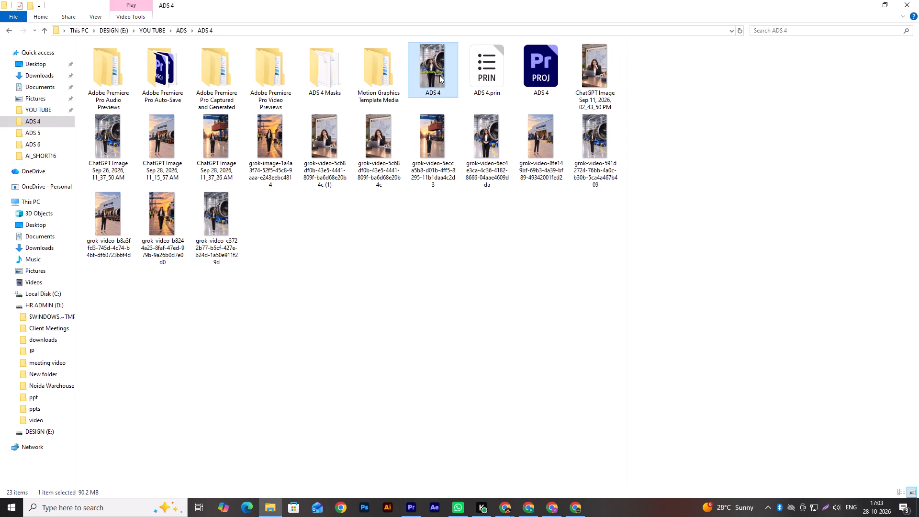
{"action": "left_click_drag", "start_coordinate": [69, 461], "coordinate": [71, 461]}
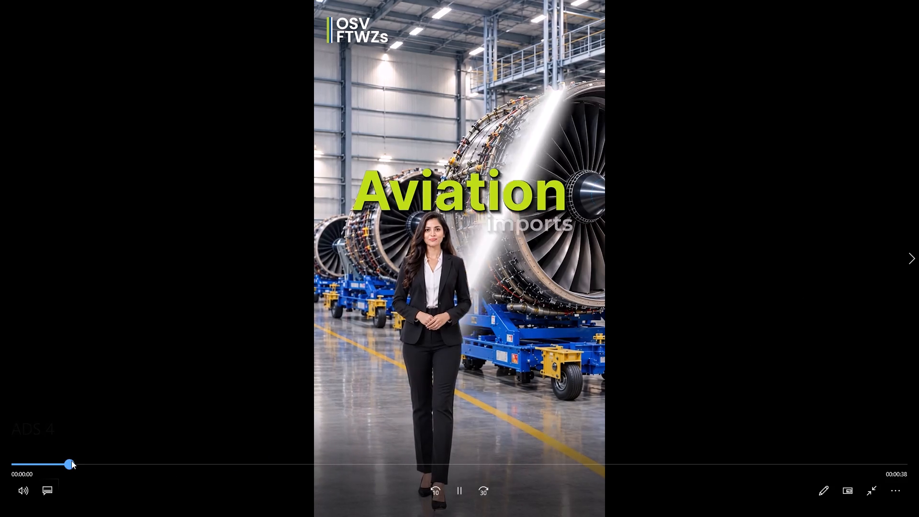
{"action": "left_click_drag", "start_coordinate": [71, 461], "coordinate": [442, 470]}
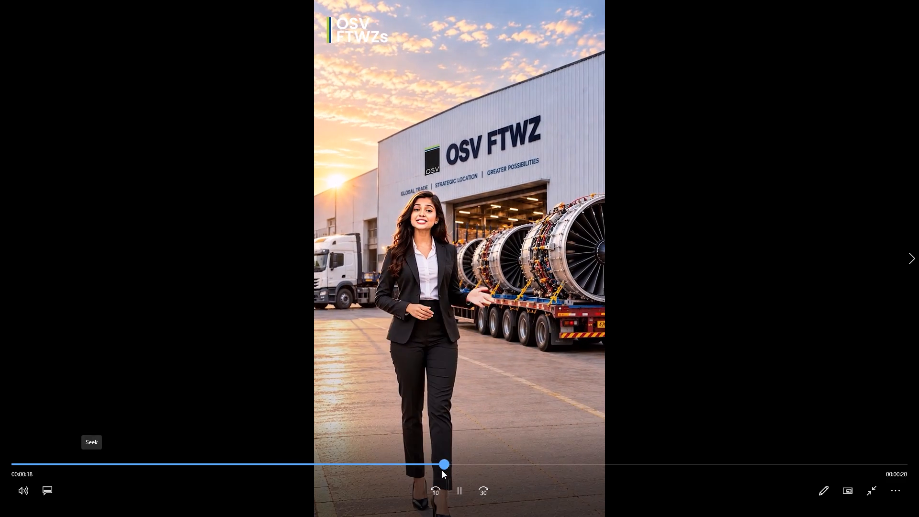
{"action": "left_click_drag", "start_coordinate": [442, 470], "coordinate": [437, 472]}
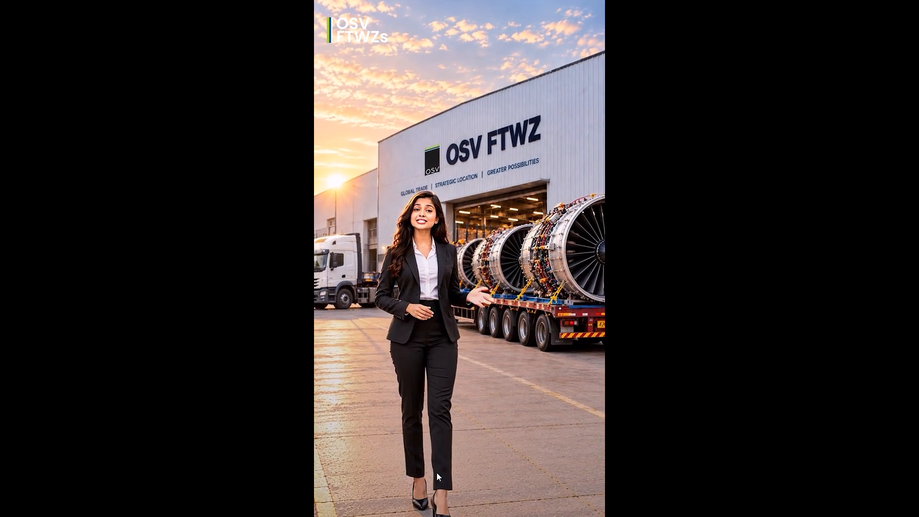
{"action": "left_click_drag", "start_coordinate": [437, 472], "coordinate": [391, 473]}
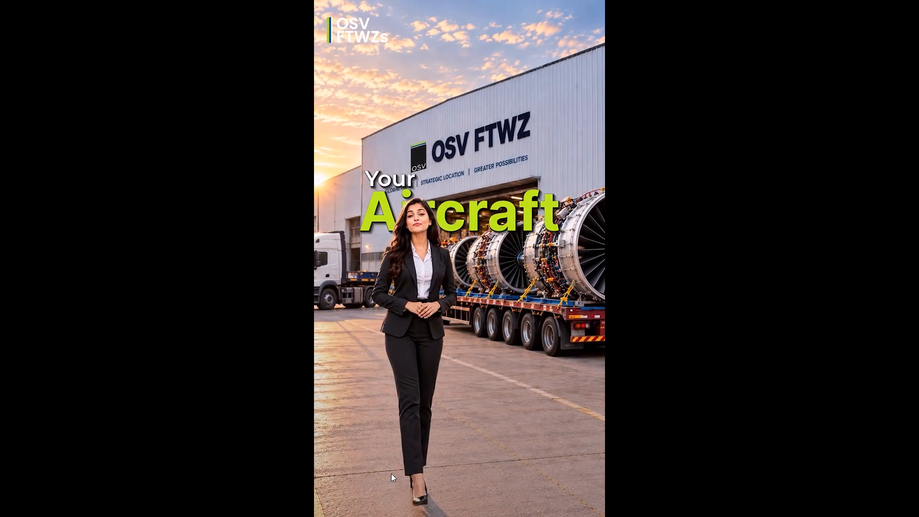
{"action": "left_click_drag", "start_coordinate": [391, 473], "coordinate": [413, 480]}
{"action": "left_click", "coordinate": [413, 480]}
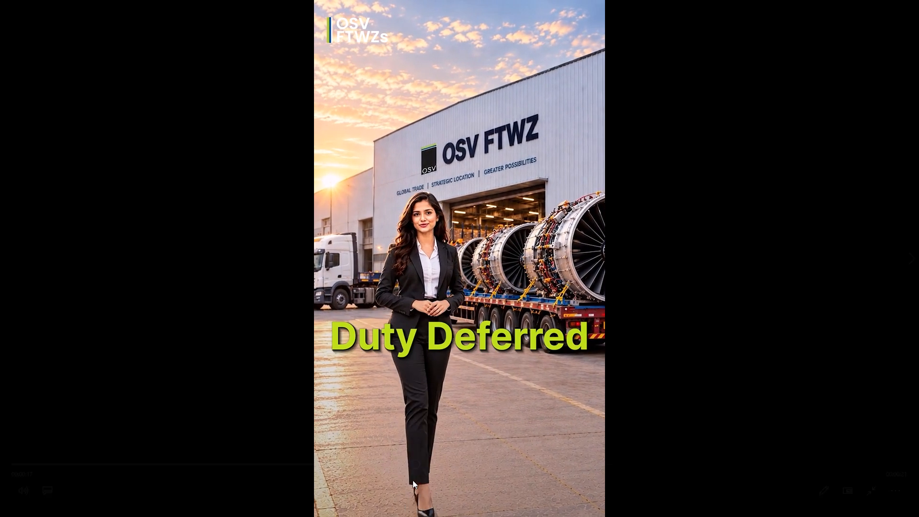
{"action": "left_click", "coordinate": [469, 395]}
{"action": "key", "text": "space"}
{"action": "key", "text": "Escape"}
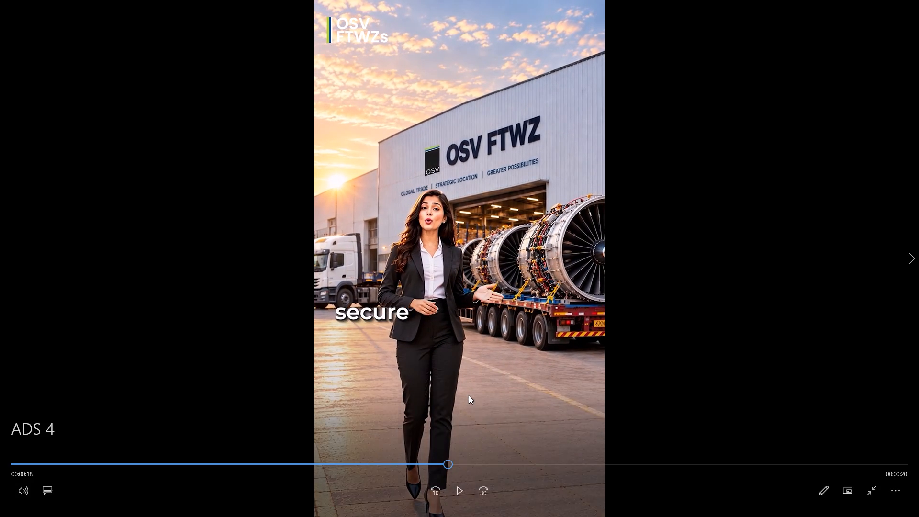
{"action": "double_click", "coordinate": [529, 389]}
{"action": "left_click", "coordinate": [918, 0]}
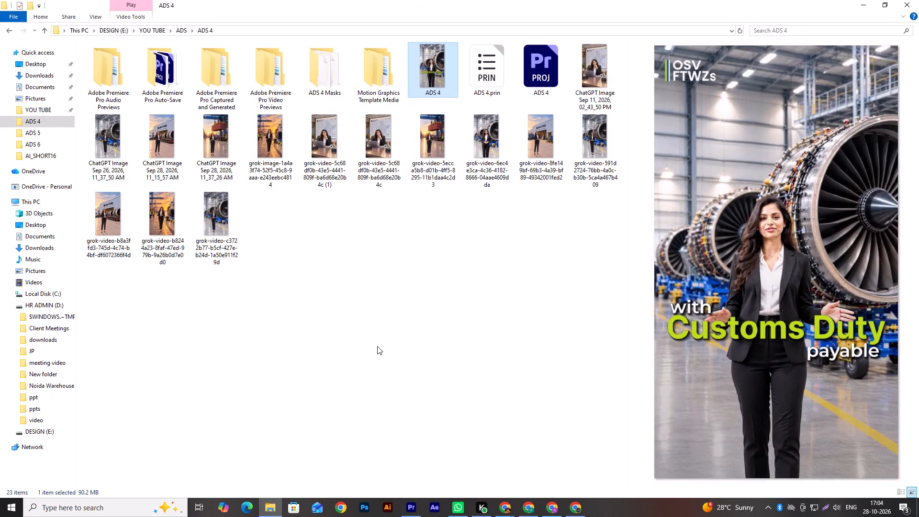
{"action": "left_click", "coordinate": [377, 346]}
Back in Adobe Premiere, correct the "Render comp 4" title text to "Duty deferred" and set its font size to 160.
{"action": "left_click", "coordinate": [405, 509]}
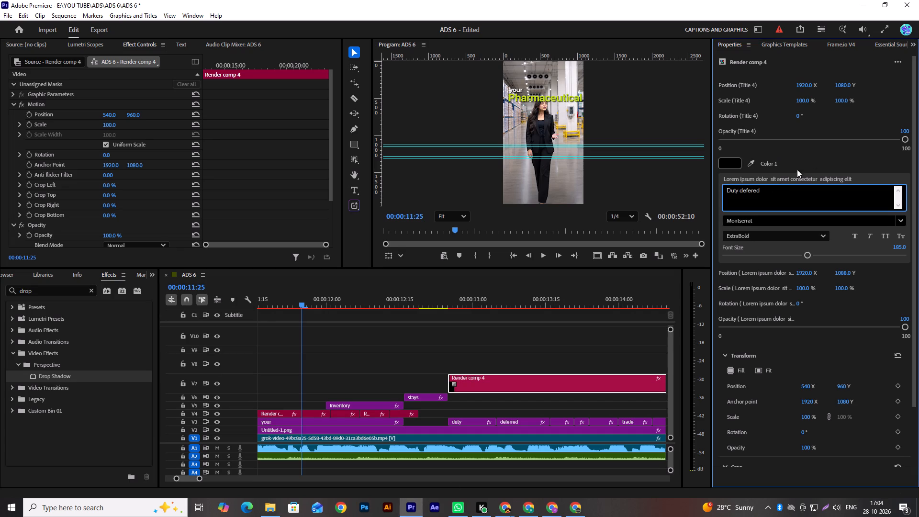
{"action": "key", "text": "Left"}
{"action": "key", "text": "Left"}
{"action": "key", "text": "r"}
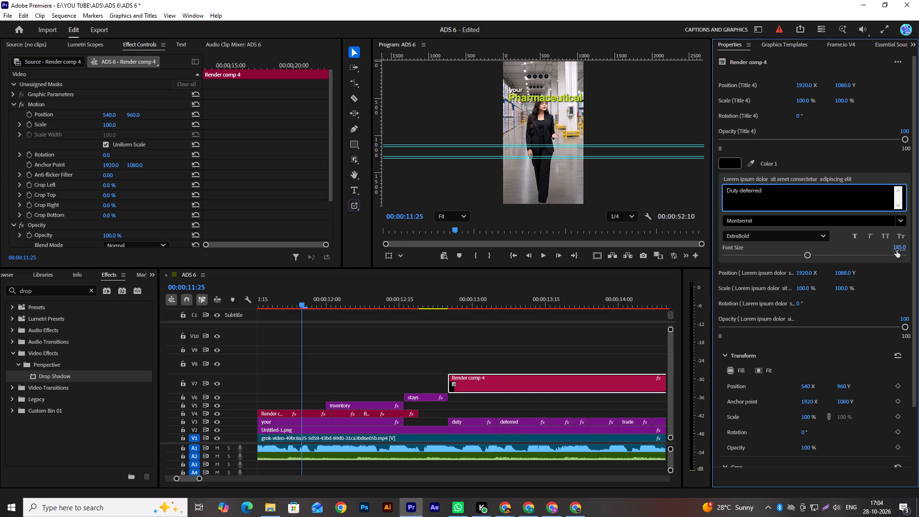
{"action": "left_click", "coordinate": [897, 250]}
{"action": "type", "text": "160"}
{"action": "key", "text": "Return"}
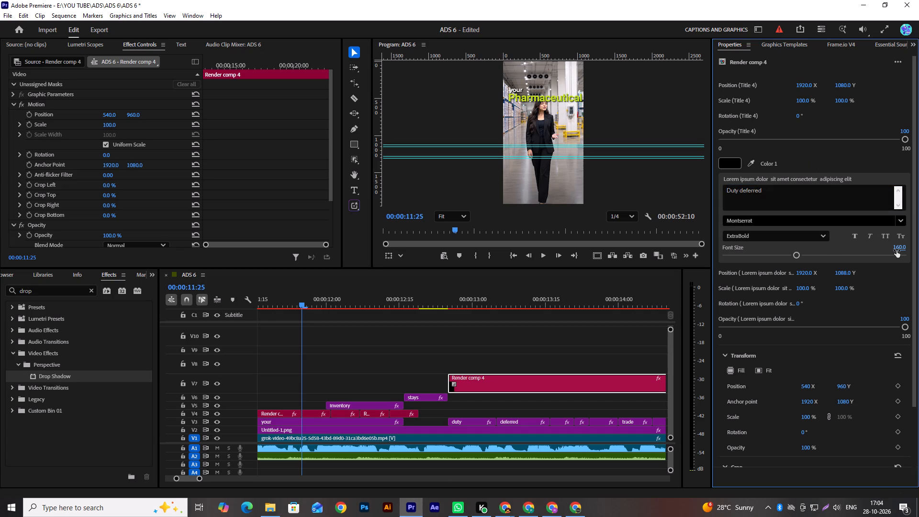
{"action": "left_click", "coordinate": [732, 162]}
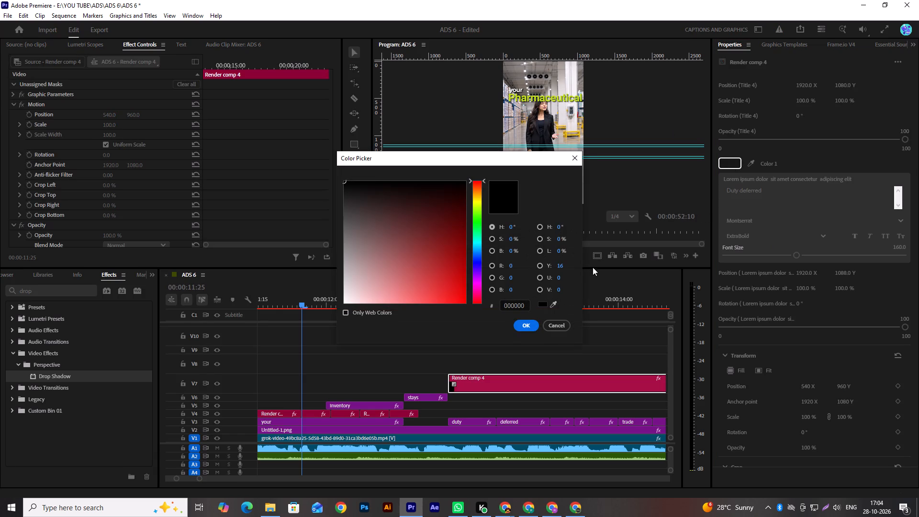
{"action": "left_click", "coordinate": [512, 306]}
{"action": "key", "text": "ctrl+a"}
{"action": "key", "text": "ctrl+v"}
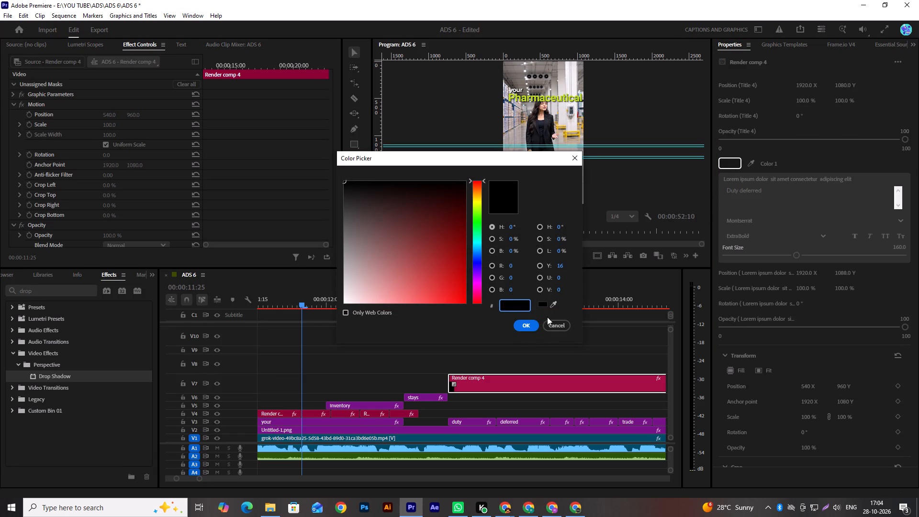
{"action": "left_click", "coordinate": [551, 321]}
Copy the lime green BCDE15 from the last "Pharmaceutical" piece on V4 and apply it as Color 1 of the "Duty deferred" title.
{"action": "left_click", "coordinate": [401, 417]}
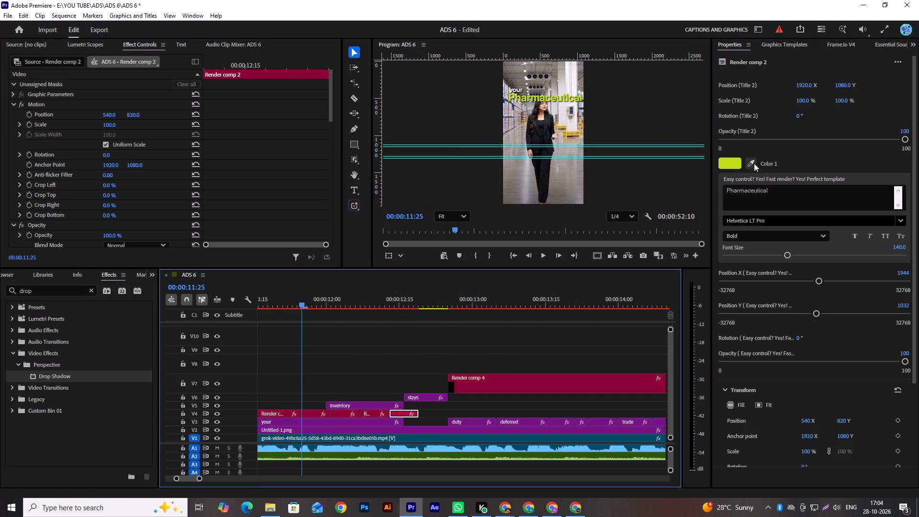
{"action": "left_click", "coordinate": [737, 164]}
{"action": "left_click", "coordinate": [525, 305]}
{"action": "key", "text": "ctrl+a"}
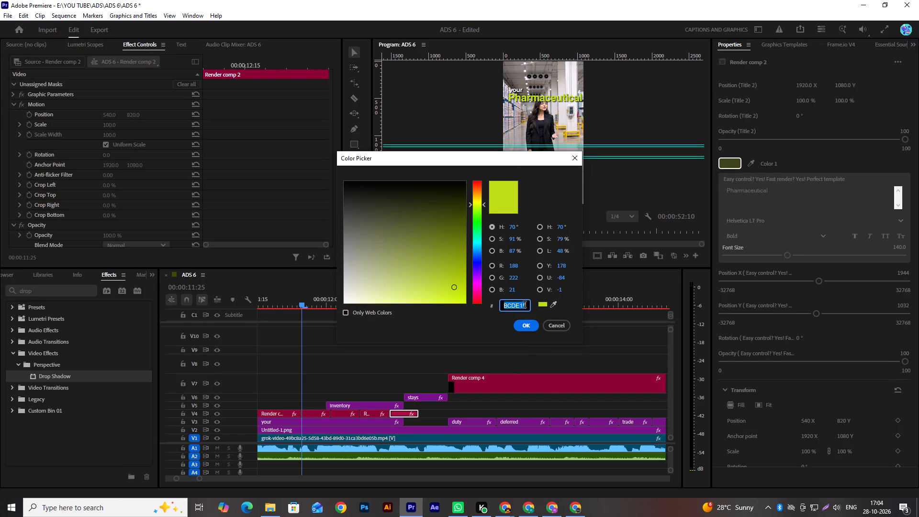
{"action": "key", "text": "ctrl+c"}
{"action": "left_click", "coordinate": [560, 327]}
{"action": "left_click", "coordinate": [526, 382]}
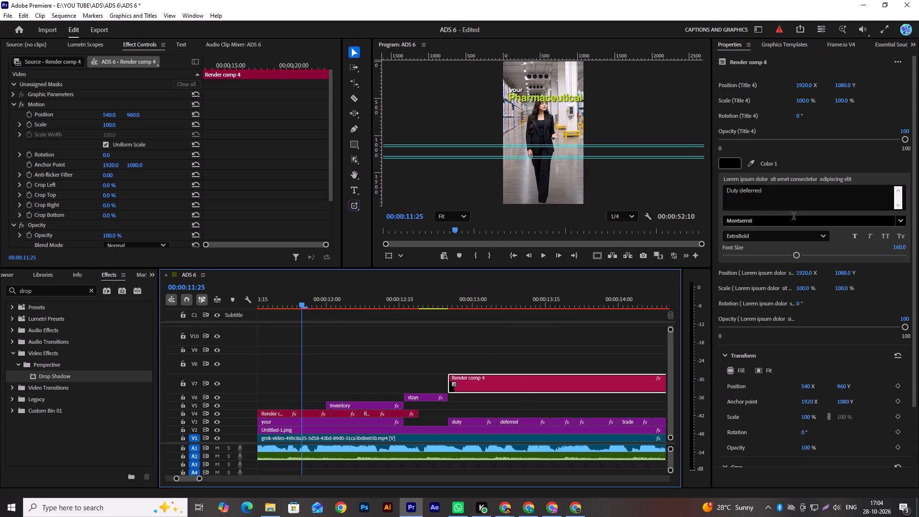
{"action": "left_click", "coordinate": [736, 167]}
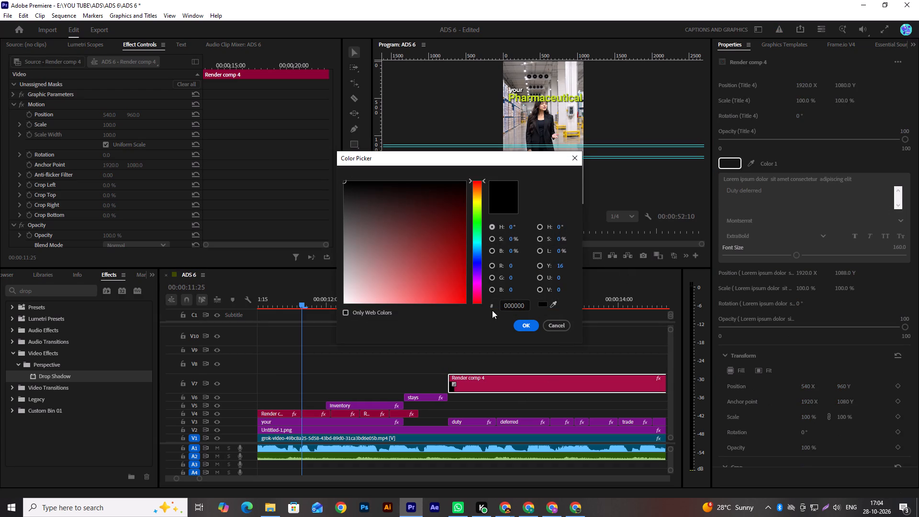
{"action": "left_click", "coordinate": [518, 300]}
{"action": "left_click", "coordinate": [519, 307]}
{"action": "key", "text": "ctrl+a"}
{"action": "key", "text": "ctrl+v"}
{"action": "left_click", "coordinate": [527, 323]}
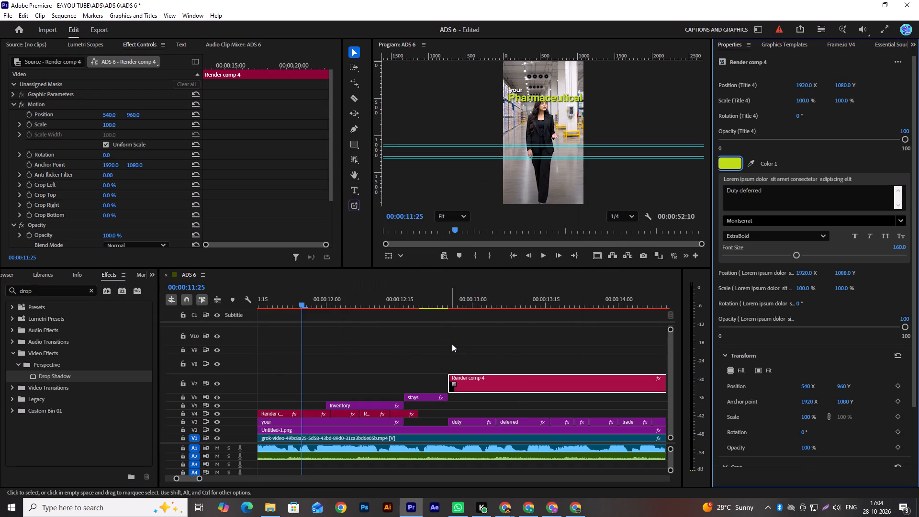
Play the sequence from the "Pharmaceutical" caption into the "inventory" caption to check the timing.
{"action": "scroll", "coordinate": [402, 349], "scroll_direction": "up", "scroll_amount": 2, "text": "alt"}
{"action": "scroll", "coordinate": [402, 349], "scroll_direction": "down", "scroll_amount": 4, "text": "alt"}
{"action": "scroll", "coordinate": [390, 356], "scroll_direction": "up", "scroll_amount": 4}
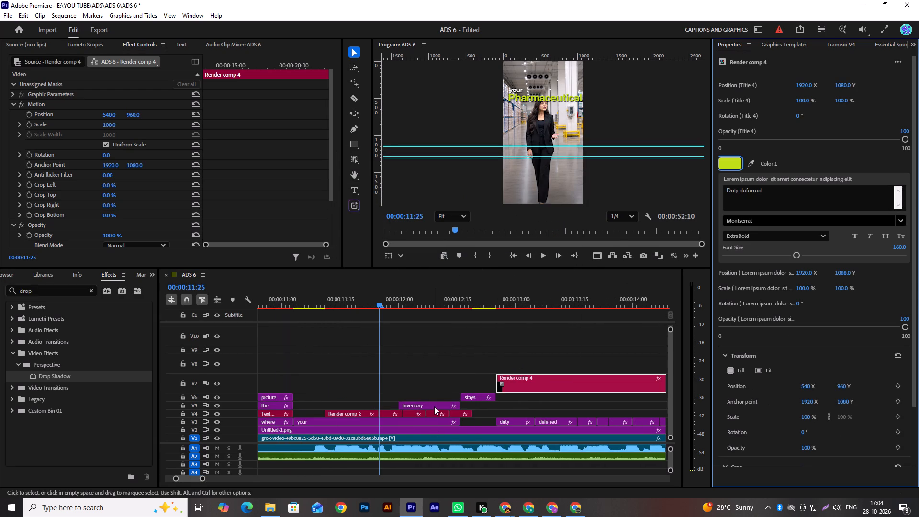
{"action": "left_click", "coordinate": [434, 406]}
{"action": "key", "text": "space"}
{"action": "key", "text": "space"}
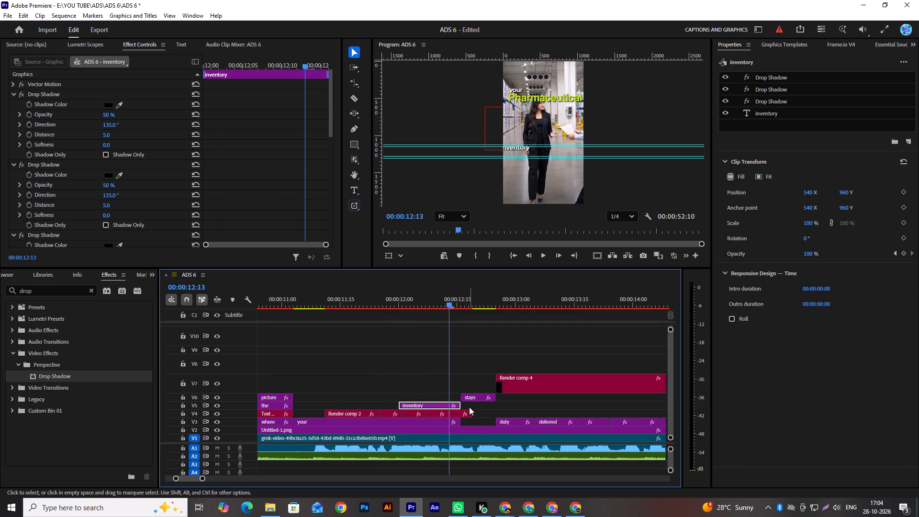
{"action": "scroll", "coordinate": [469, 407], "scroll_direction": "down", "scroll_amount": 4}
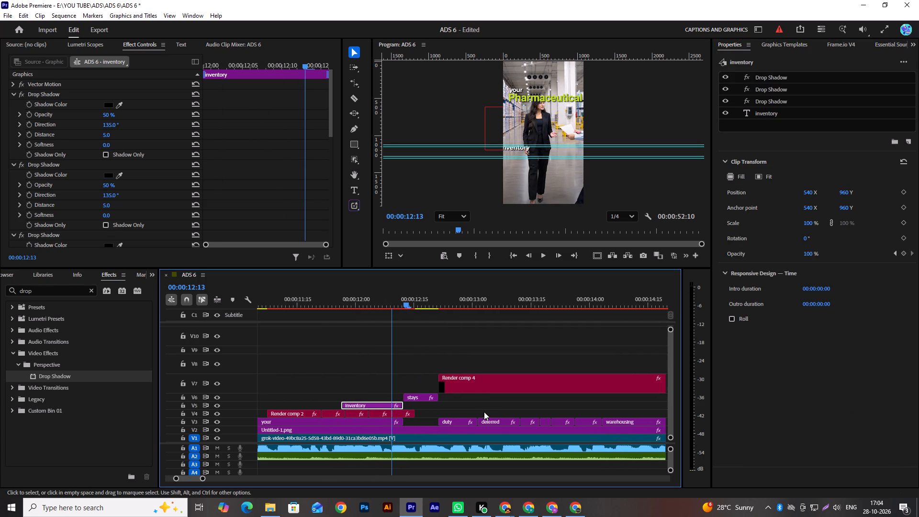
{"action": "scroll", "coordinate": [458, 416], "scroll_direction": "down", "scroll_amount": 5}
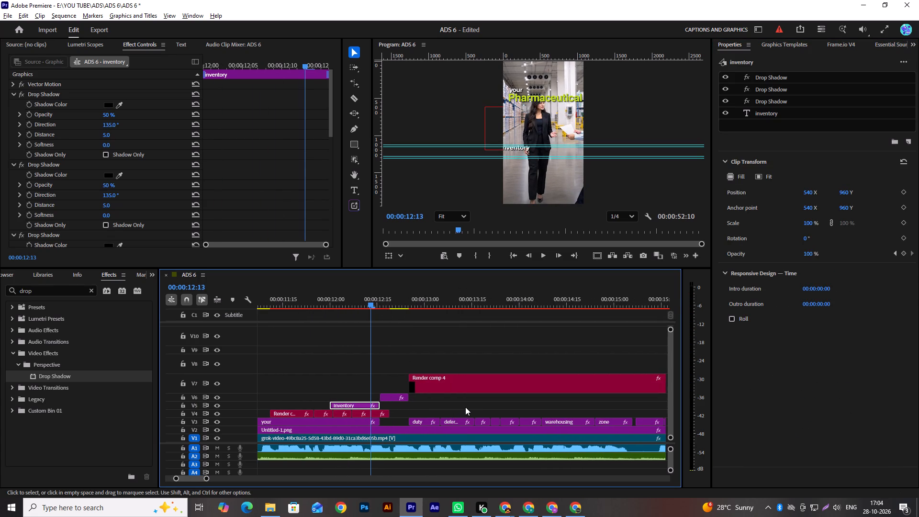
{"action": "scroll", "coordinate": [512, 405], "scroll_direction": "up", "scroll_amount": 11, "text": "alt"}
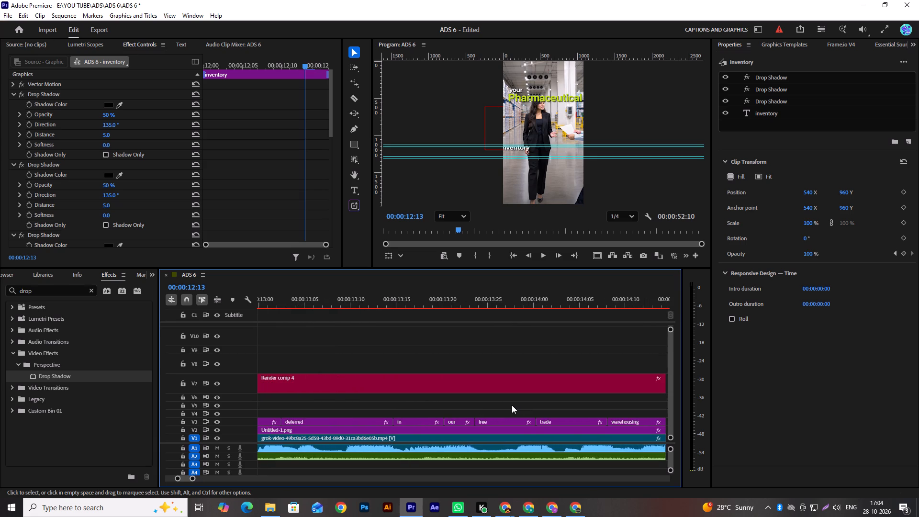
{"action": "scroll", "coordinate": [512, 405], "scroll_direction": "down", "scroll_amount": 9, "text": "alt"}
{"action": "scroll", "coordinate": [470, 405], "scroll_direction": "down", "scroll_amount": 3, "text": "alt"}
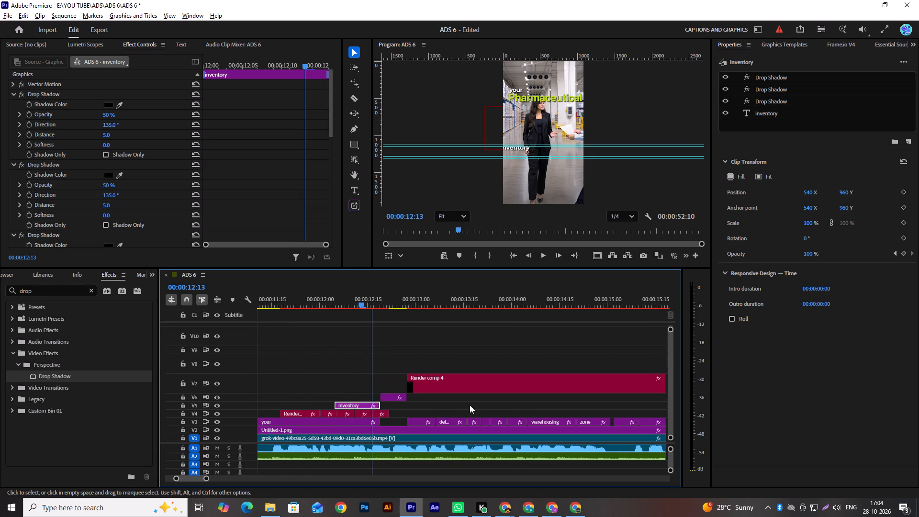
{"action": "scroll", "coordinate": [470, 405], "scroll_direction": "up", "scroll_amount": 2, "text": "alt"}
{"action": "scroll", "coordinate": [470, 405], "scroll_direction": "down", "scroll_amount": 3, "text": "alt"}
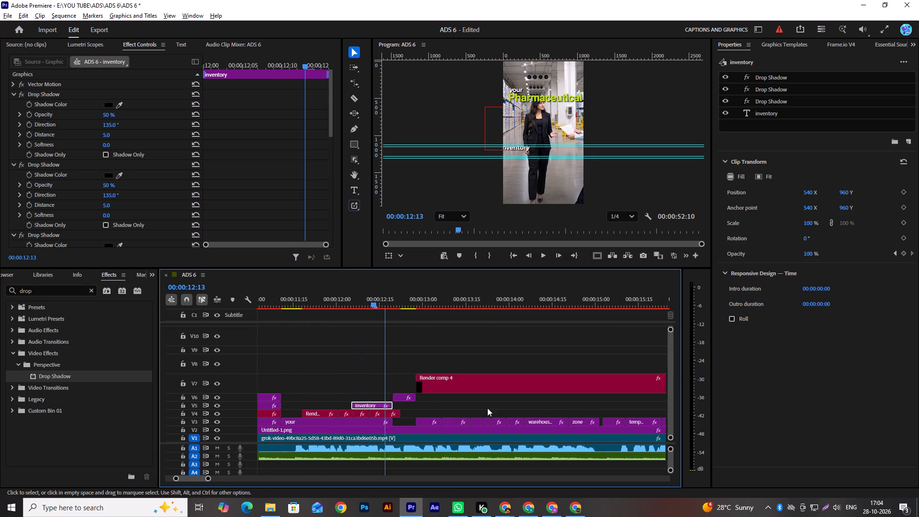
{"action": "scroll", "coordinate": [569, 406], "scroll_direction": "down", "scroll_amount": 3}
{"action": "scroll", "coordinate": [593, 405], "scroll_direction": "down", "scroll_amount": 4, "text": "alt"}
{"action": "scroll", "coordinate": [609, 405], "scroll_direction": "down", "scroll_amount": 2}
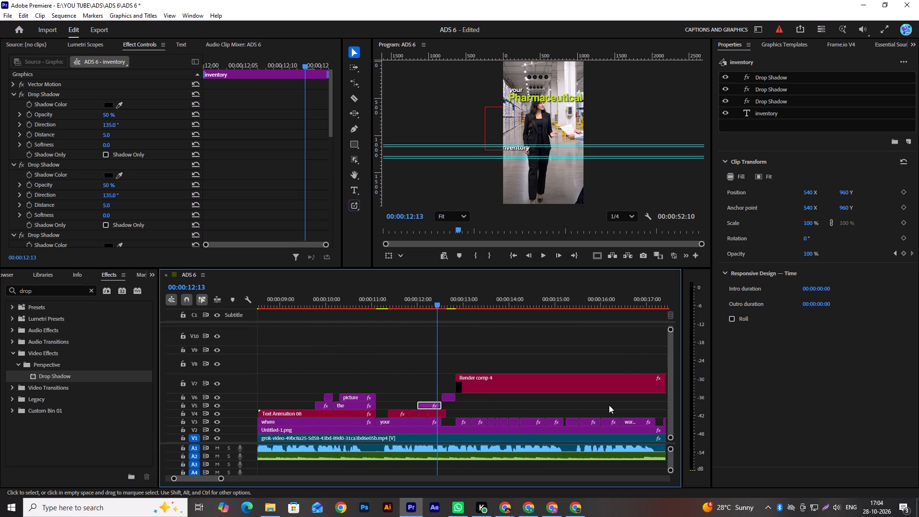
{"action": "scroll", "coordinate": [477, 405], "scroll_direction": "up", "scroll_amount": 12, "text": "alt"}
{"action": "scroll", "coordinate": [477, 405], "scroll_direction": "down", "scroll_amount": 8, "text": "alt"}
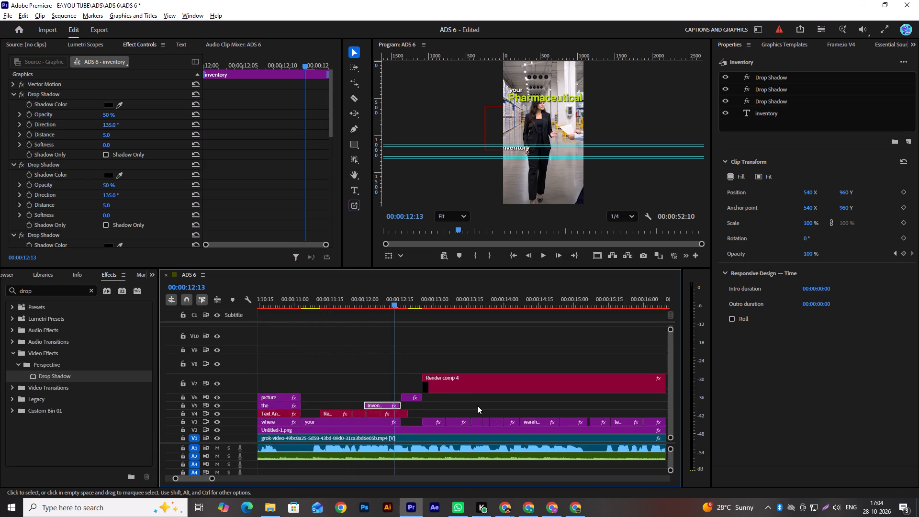
Shorten the "Render comp 4" title on V7 so it ends at about 00:00:13:21, level with the end of the "in" caption.
{"action": "scroll", "coordinate": [477, 405], "scroll_direction": "down", "scroll_amount": 4, "text": "alt"}
{"action": "scroll", "coordinate": [482, 405], "scroll_direction": "down", "scroll_amount": 5}
{"action": "scroll", "coordinate": [482, 405], "scroll_direction": "down", "scroll_amount": 2, "text": "alt"}
{"action": "scroll", "coordinate": [482, 405], "scroll_direction": "up", "scroll_amount": 5, "text": "alt"}
{"action": "scroll", "coordinate": [484, 405], "scroll_direction": "down", "scroll_amount": 3, "text": "alt"}
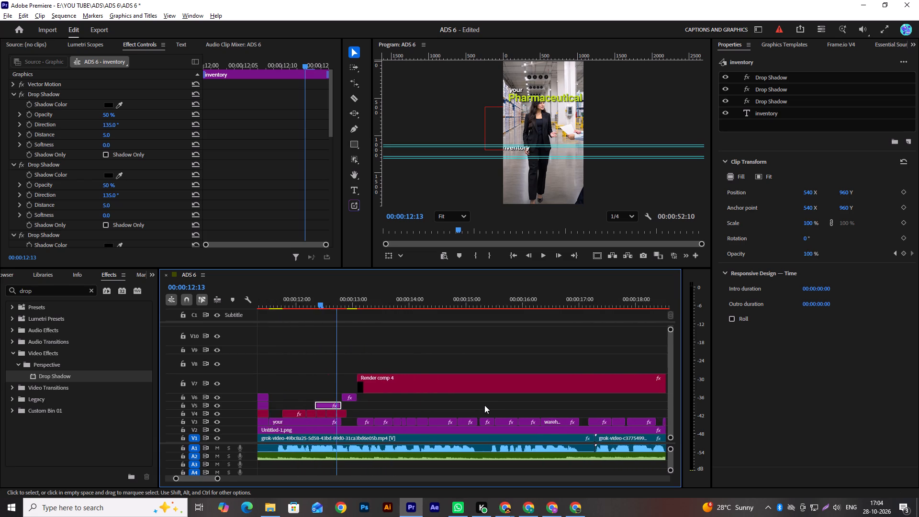
{"action": "scroll", "coordinate": [484, 405], "scroll_direction": "down", "scroll_amount": 4, "text": "alt"}
{"action": "scroll", "coordinate": [557, 397], "scroll_direction": "down", "scroll_amount": 4, "text": "alt"}
{"action": "scroll", "coordinate": [557, 397], "scroll_direction": "up", "scroll_amount": 1, "text": "alt"}
{"action": "scroll", "coordinate": [557, 397], "scroll_direction": "down", "scroll_amount": 2, "text": "alt"}
{"action": "left_click_drag", "start_coordinate": [645, 392], "coordinate": [589, 390]}
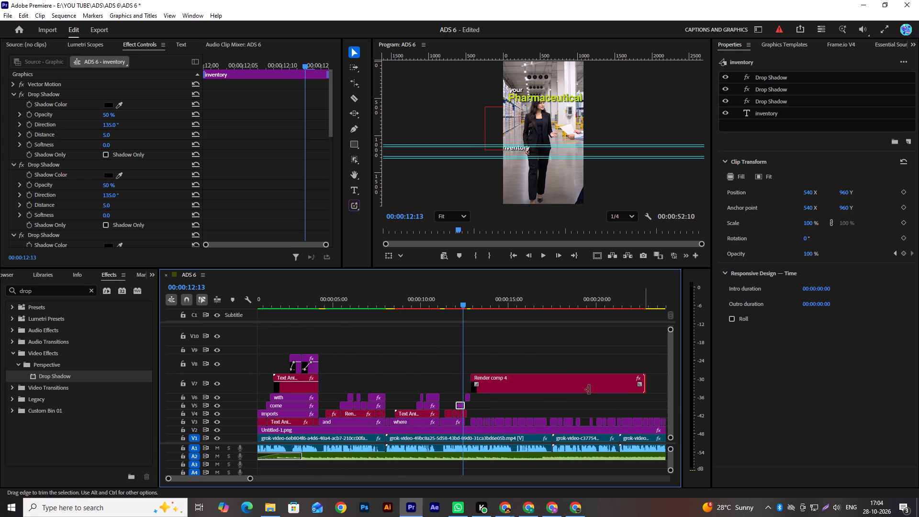
{"action": "left_click_drag", "start_coordinate": [589, 390], "coordinate": [500, 390]}
{"action": "scroll", "coordinate": [491, 406], "scroll_direction": "up", "scroll_amount": 8, "text": "alt"}
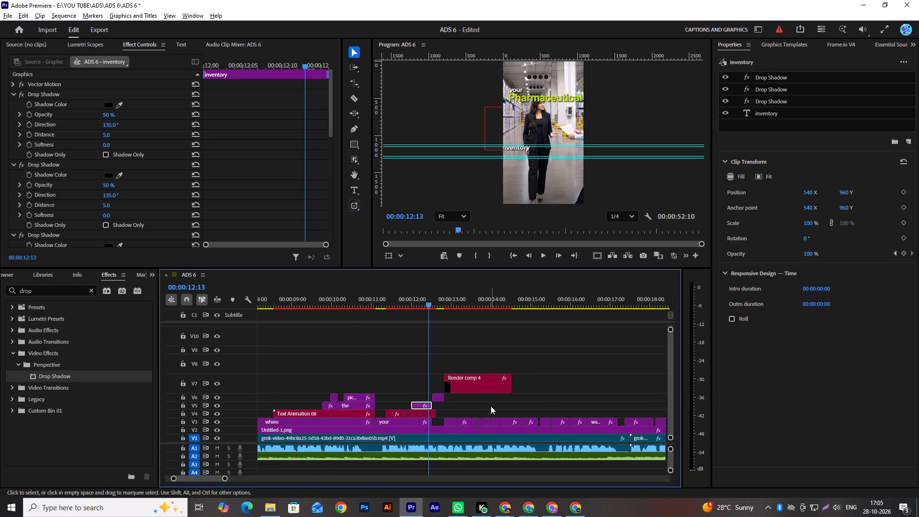
{"action": "scroll", "coordinate": [491, 406], "scroll_direction": "up", "scroll_amount": 7, "text": "alt"}
{"action": "scroll", "coordinate": [491, 406], "scroll_direction": "down", "scroll_amount": 1, "text": "alt"}
{"action": "scroll", "coordinate": [491, 406], "scroll_direction": "up", "scroll_amount": 8, "text": "alt"}
{"action": "scroll", "coordinate": [398, 402], "scroll_direction": "up", "scroll_amount": 6}
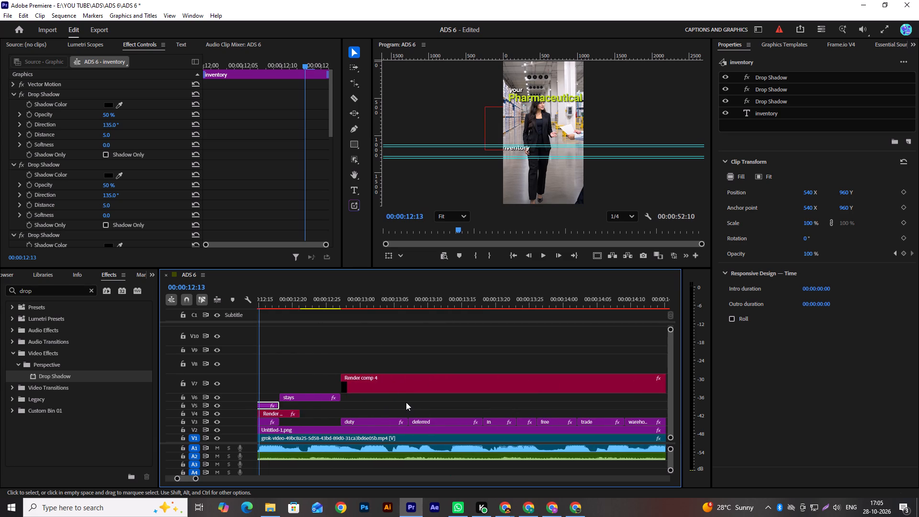
{"action": "scroll", "coordinate": [407, 402], "scroll_direction": "down", "scroll_amount": 4, "text": "alt"}
{"action": "left_click_drag", "start_coordinate": [589, 392], "coordinate": [579, 392]}
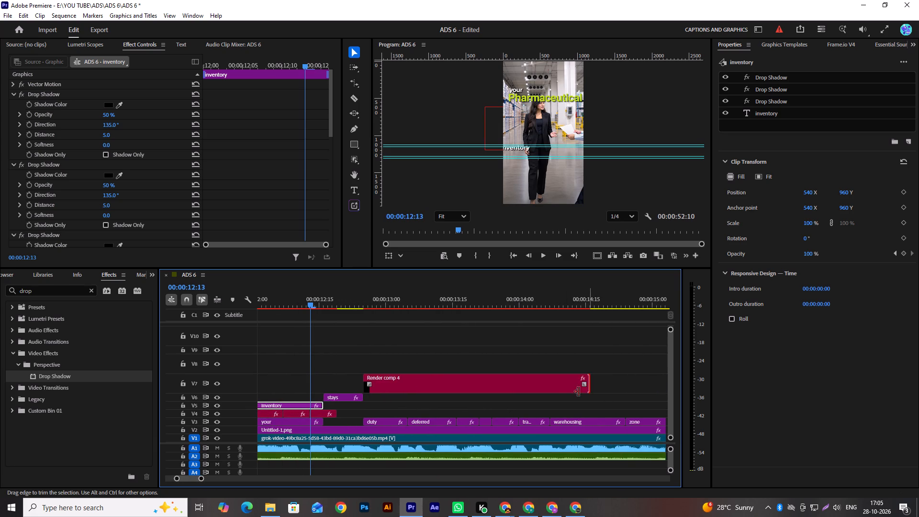
{"action": "left_click_drag", "start_coordinate": [579, 392], "coordinate": [479, 396]}
Play the sequence through the "Duty deferred" title and replay it from just before the title starts to check its timing.
{"action": "key", "text": "space"}
{"action": "key", "text": "space"}
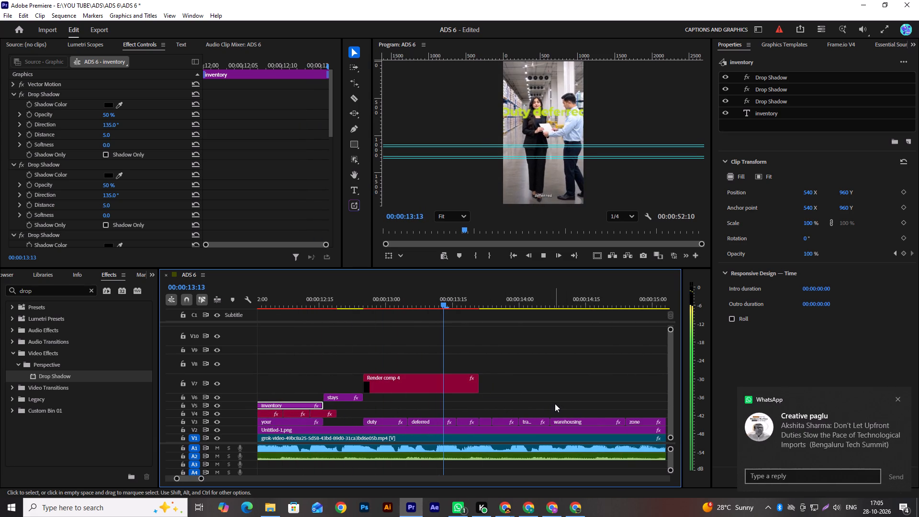
{"action": "left_click_drag", "start_coordinate": [414, 306], "coordinate": [364, 313]}
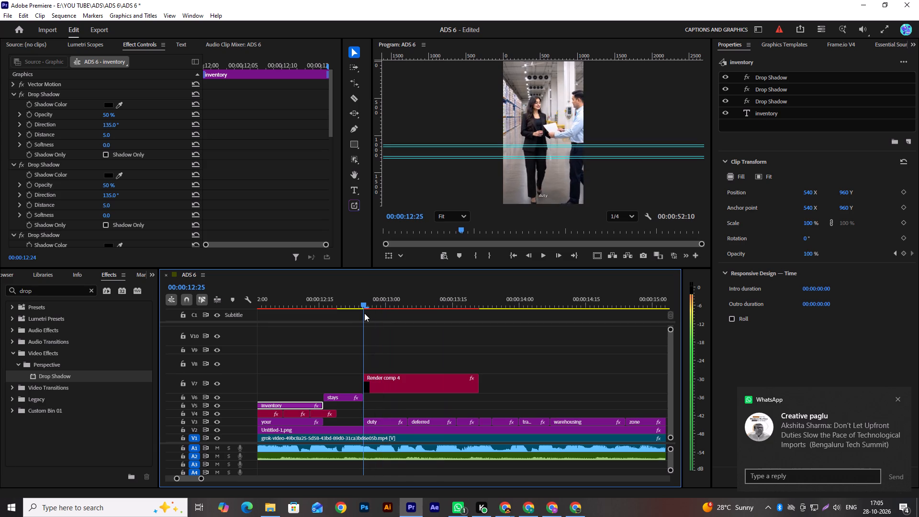
{"action": "left_click_drag", "start_coordinate": [364, 313], "coordinate": [359, 315]}
{"action": "key", "text": "space"}
{"action": "key", "text": "space"}
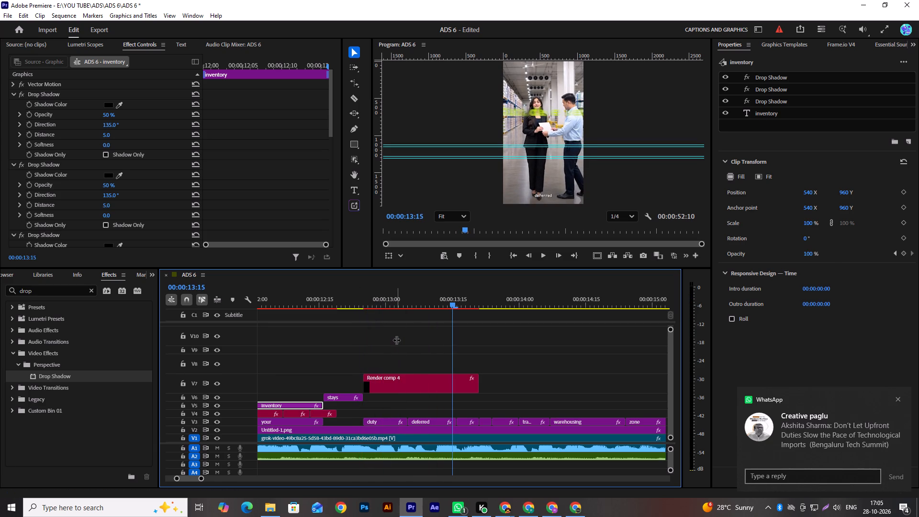
{"action": "key", "text": "space"}
{"action": "key", "text": "space"}
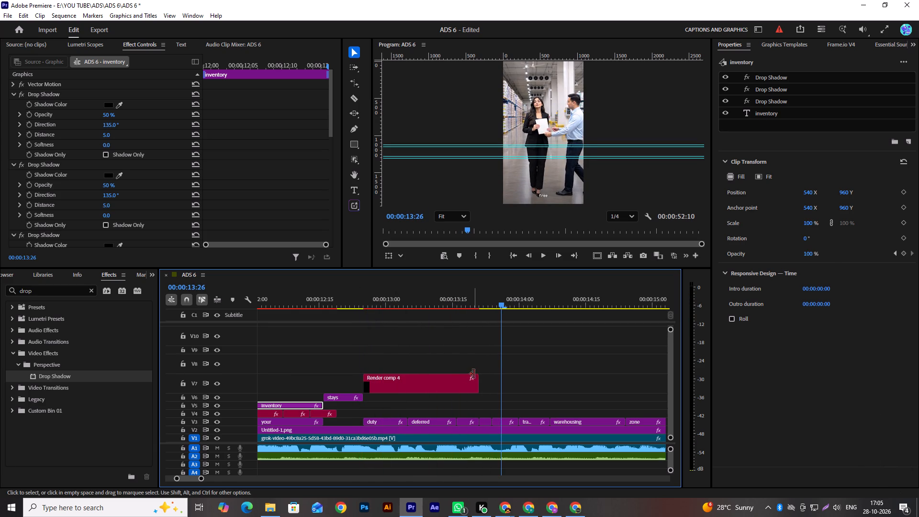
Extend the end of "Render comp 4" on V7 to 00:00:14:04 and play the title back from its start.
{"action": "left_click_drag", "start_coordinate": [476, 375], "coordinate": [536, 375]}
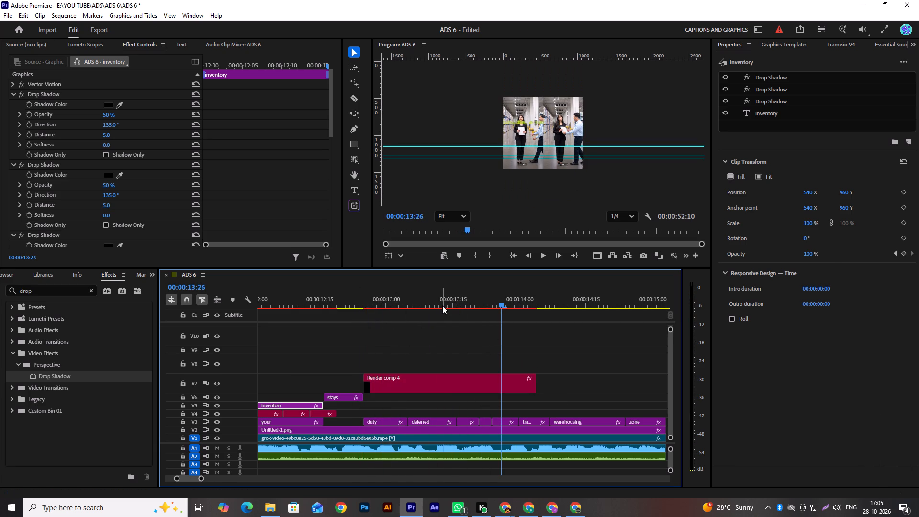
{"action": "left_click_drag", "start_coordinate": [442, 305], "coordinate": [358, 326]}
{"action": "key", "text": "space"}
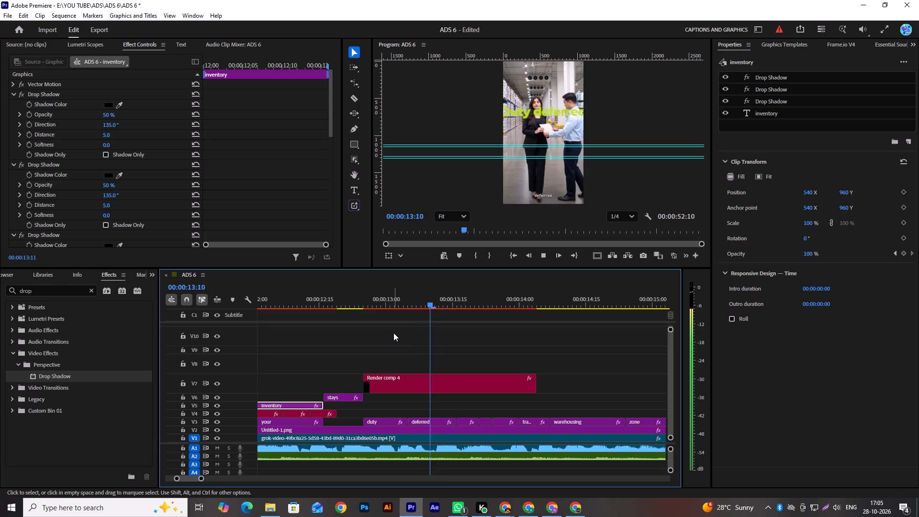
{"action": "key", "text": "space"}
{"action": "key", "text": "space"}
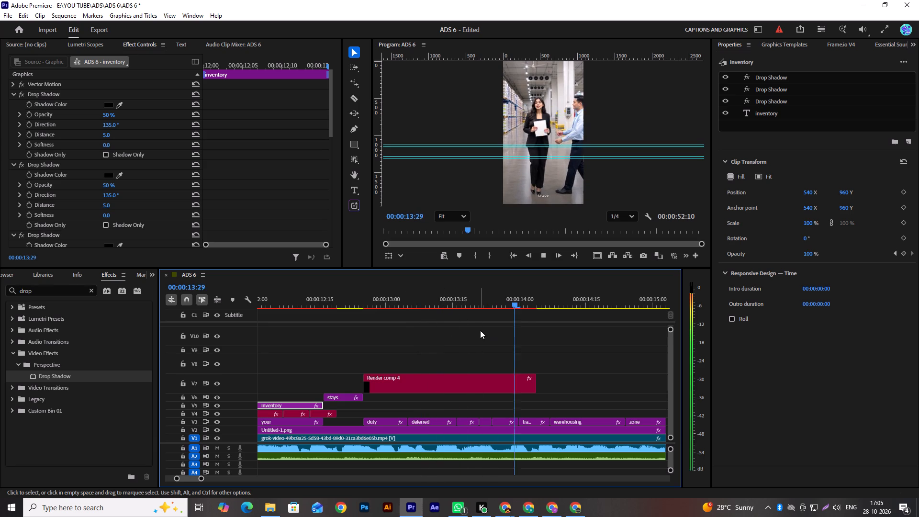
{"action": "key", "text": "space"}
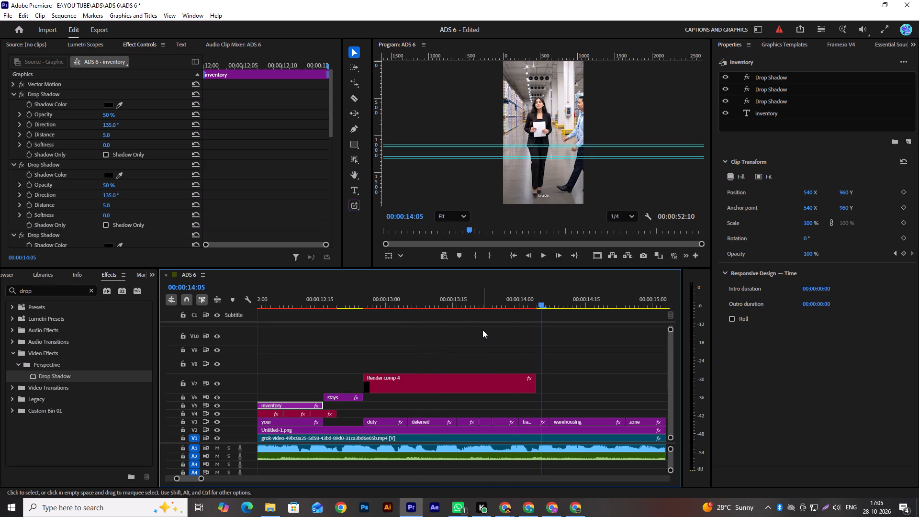
Delete the separate "duty" and "deferred" word captions beneath the "Duty deferred" title on V3.
{"action": "scroll", "coordinate": [482, 330], "scroll_direction": "up", "scroll_amount": 5}
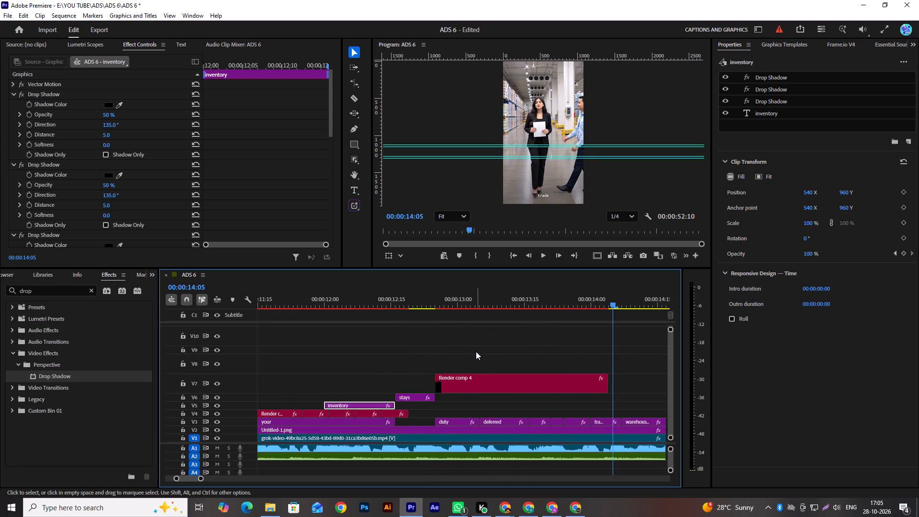
{"action": "double_click", "coordinate": [459, 422]}
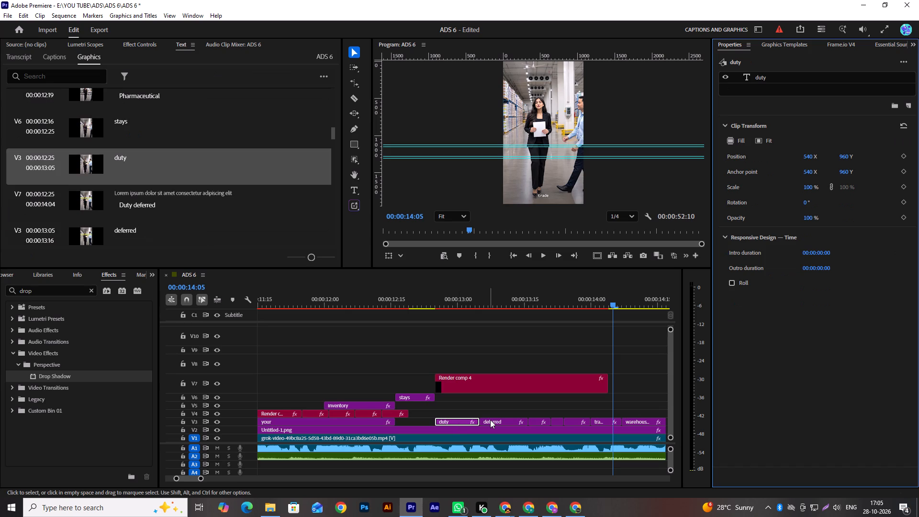
{"action": "key", "text": "Delete"}
{"action": "left_click", "coordinate": [491, 420]}
{"action": "key", "text": "Delete"}
{"action": "left_click", "coordinate": [468, 419]}
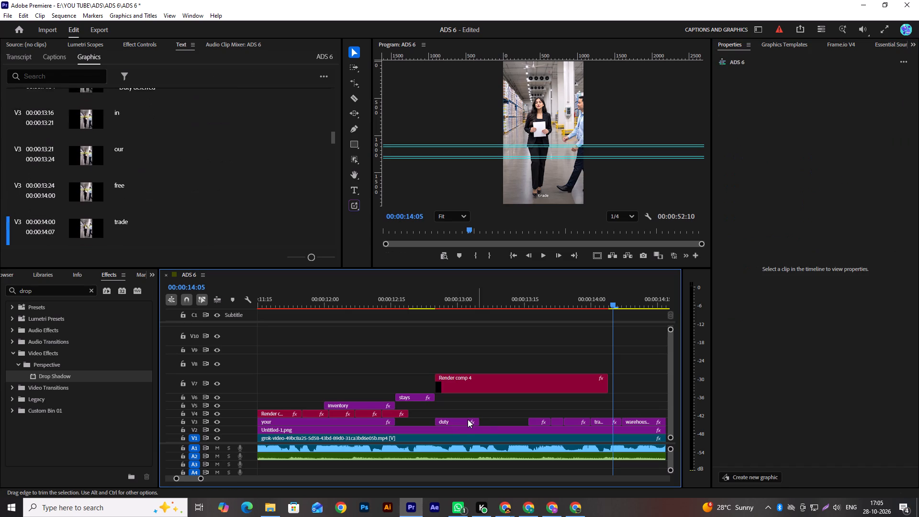
{"action": "key", "text": "Delete"}
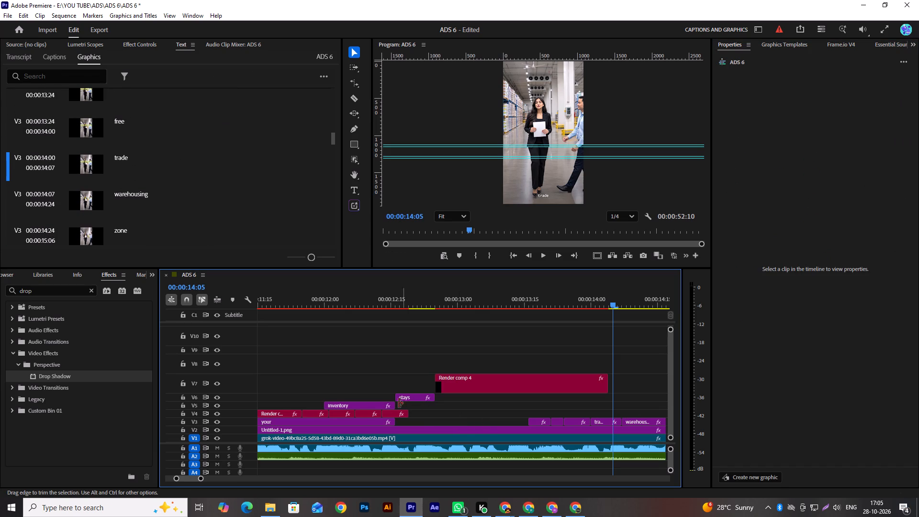
Extend the end of the "inventory" caption on V5 to 00:00:12:26, around where the "Duty deferred" title begins.
{"action": "left_click_drag", "start_coordinate": [392, 404], "coordinate": [423, 404]}
{"action": "double_click", "coordinate": [424, 404]}
{"action": "left_click_drag", "start_coordinate": [427, 405], "coordinate": [430, 405]}
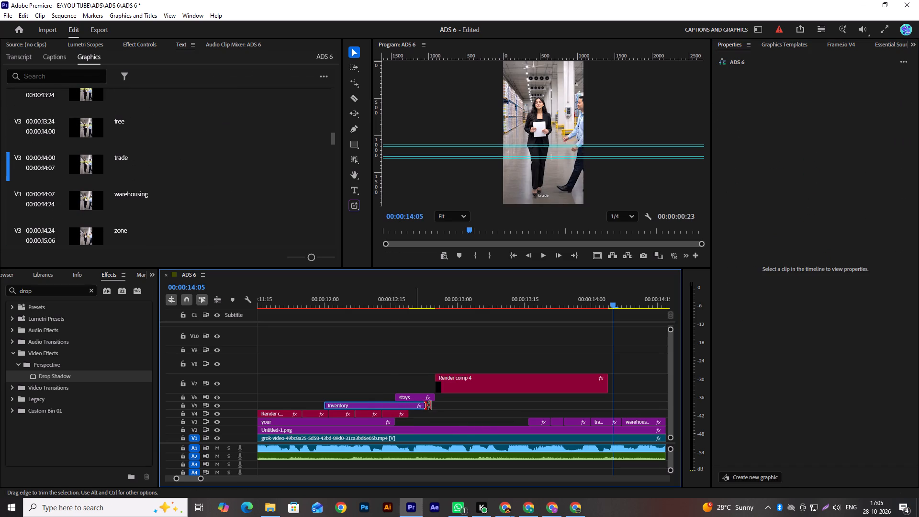
{"action": "left_click_drag", "start_coordinate": [430, 405], "coordinate": [434, 406]}
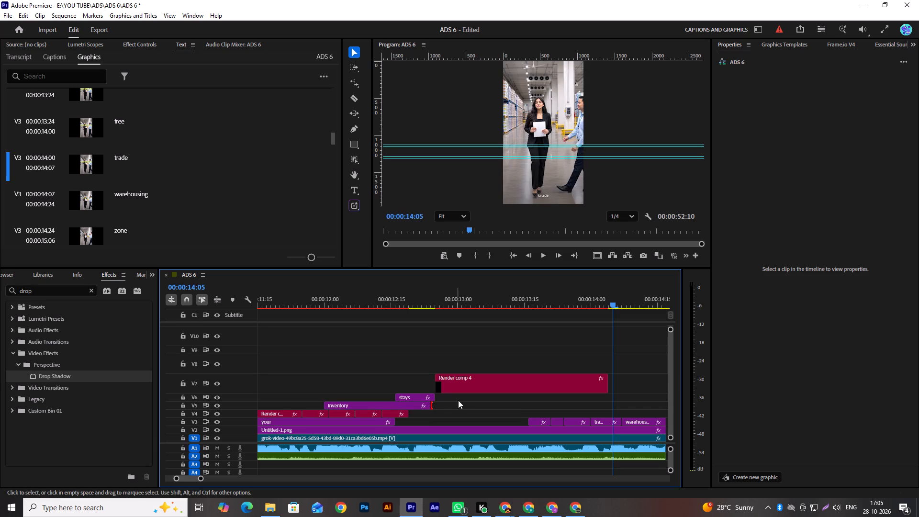
{"action": "left_click_drag", "start_coordinate": [430, 408], "coordinate": [437, 407]}
{"action": "left_click", "coordinate": [437, 407]}
{"action": "left_click", "coordinate": [437, 407]}
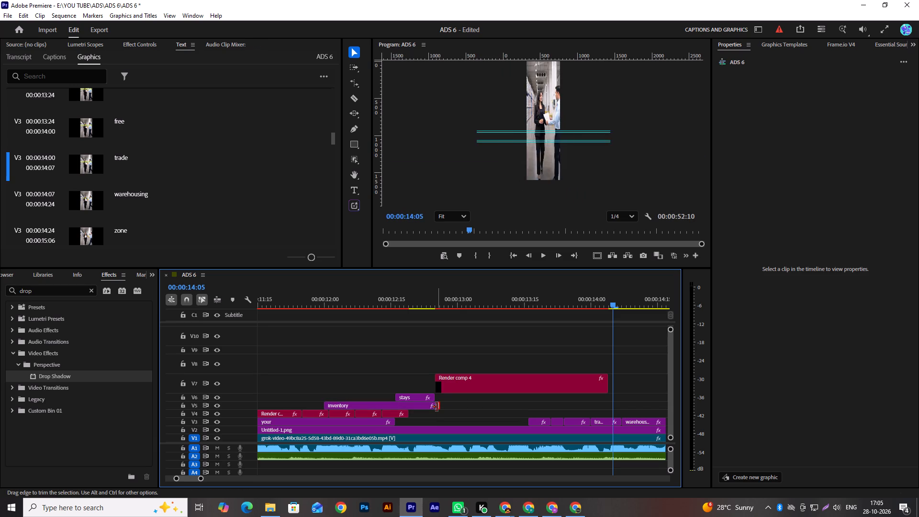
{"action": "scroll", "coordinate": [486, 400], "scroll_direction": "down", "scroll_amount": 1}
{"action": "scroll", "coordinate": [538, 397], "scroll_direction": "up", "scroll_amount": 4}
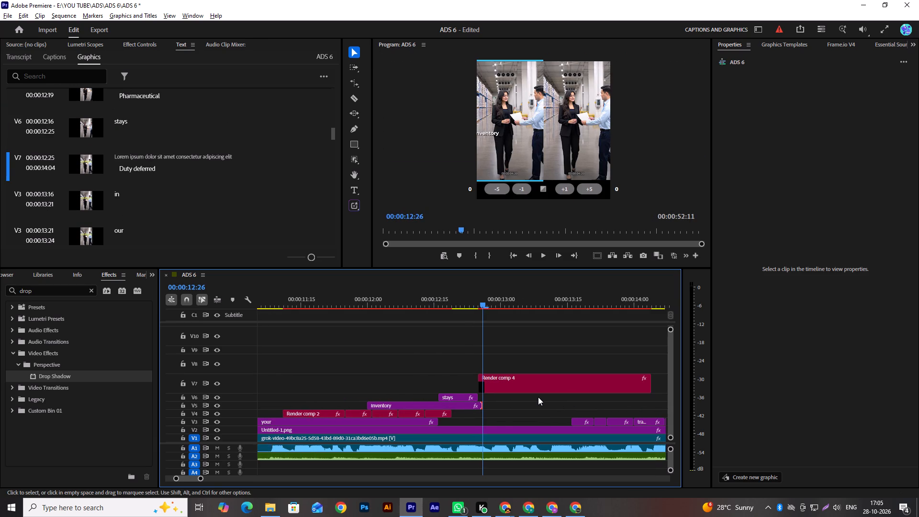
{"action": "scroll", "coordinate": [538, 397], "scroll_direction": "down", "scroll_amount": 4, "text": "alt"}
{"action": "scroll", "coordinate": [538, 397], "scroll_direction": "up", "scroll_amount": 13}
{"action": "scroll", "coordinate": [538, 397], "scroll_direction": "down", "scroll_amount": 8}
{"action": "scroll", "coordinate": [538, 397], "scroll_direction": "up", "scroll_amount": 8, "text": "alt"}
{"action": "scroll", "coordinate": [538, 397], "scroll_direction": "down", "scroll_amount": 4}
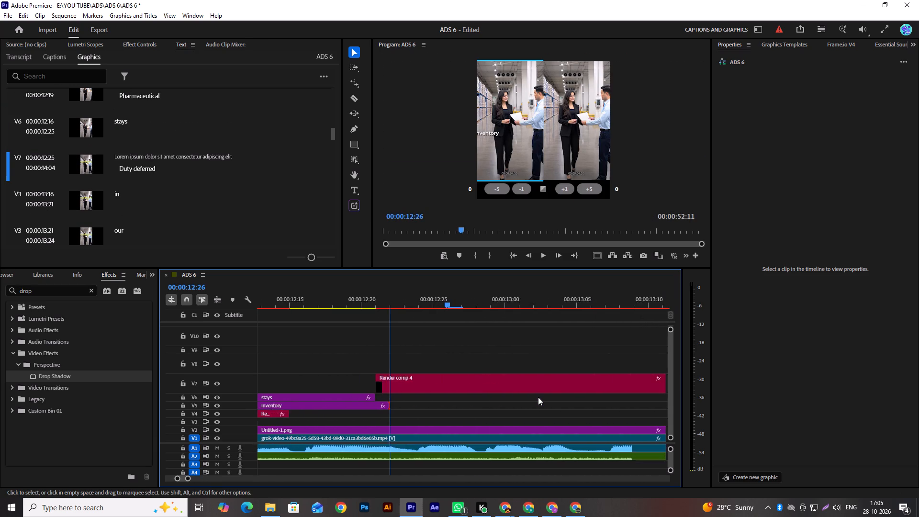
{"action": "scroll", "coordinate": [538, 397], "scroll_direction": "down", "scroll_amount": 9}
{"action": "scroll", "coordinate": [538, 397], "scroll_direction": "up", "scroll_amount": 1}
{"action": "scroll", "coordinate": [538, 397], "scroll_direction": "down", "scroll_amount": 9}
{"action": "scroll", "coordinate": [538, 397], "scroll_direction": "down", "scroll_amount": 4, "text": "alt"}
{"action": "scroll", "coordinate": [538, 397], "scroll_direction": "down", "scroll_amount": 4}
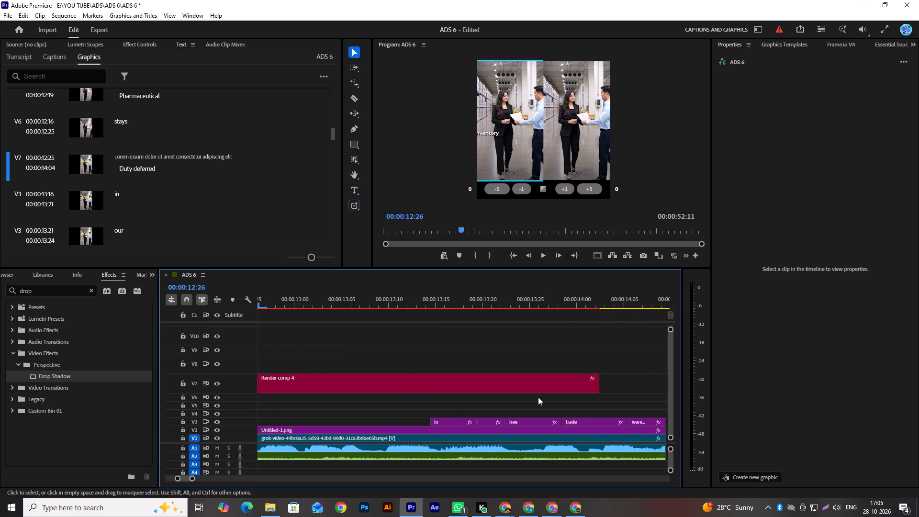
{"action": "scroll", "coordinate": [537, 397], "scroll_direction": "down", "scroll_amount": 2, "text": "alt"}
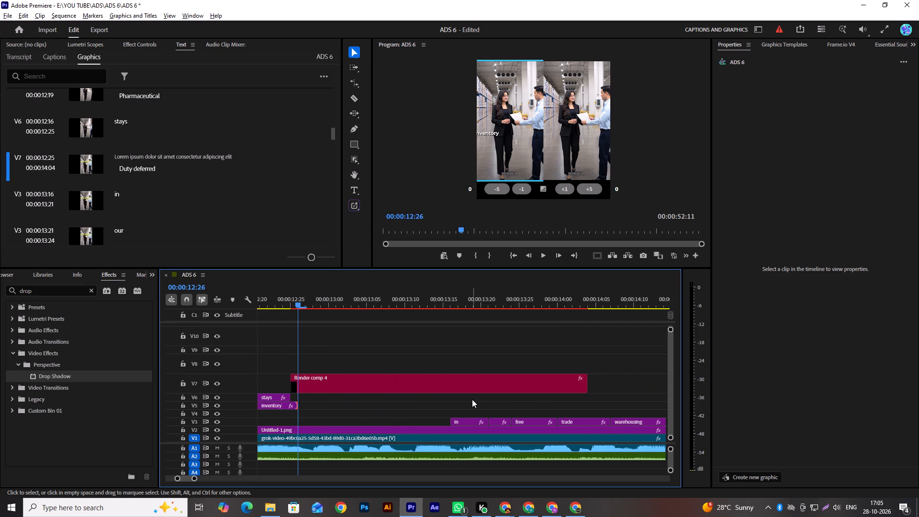
Extend the end of the "Render comp 4" title on V7 to 00:00:14:12, over the "warehousing" caption.
{"action": "left_click", "coordinate": [426, 304]}
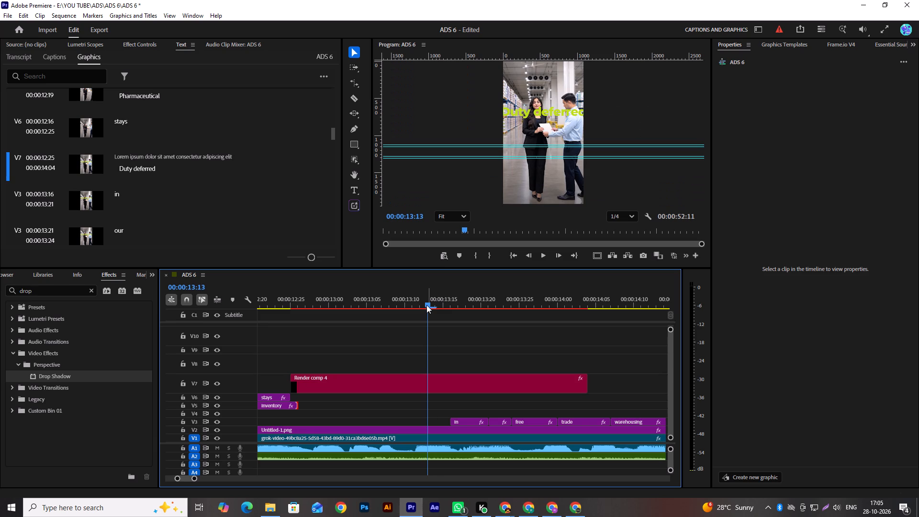
{"action": "left_click", "coordinate": [380, 384]}
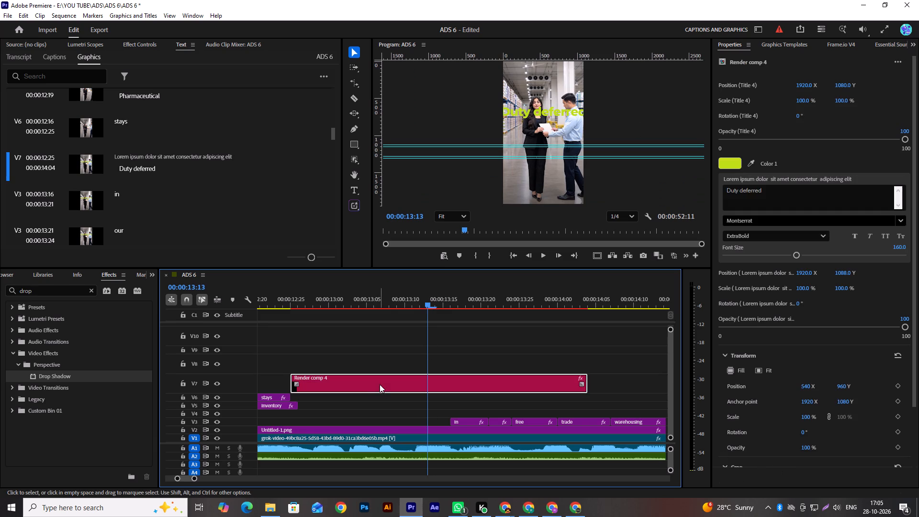
{"action": "scroll", "coordinate": [425, 401], "scroll_direction": "down", "scroll_amount": 2}
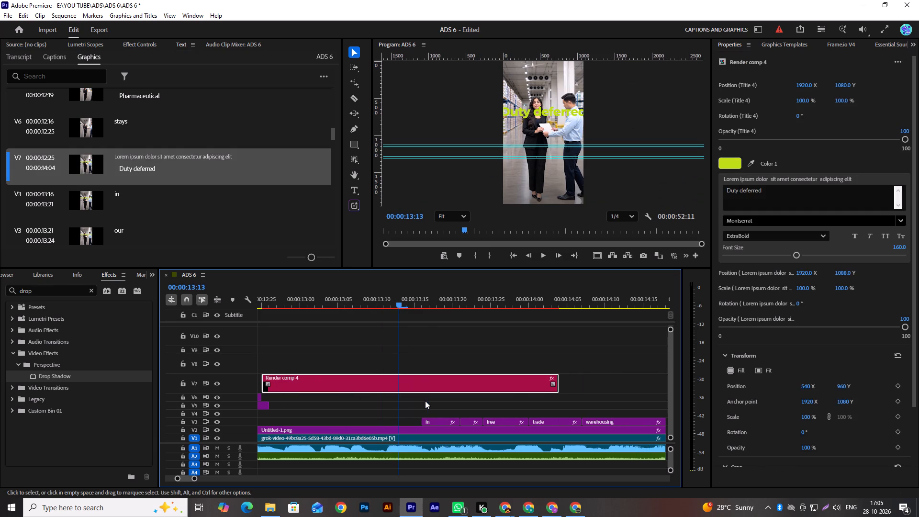
{"action": "scroll", "coordinate": [425, 401], "scroll_direction": "up", "scroll_amount": 4}
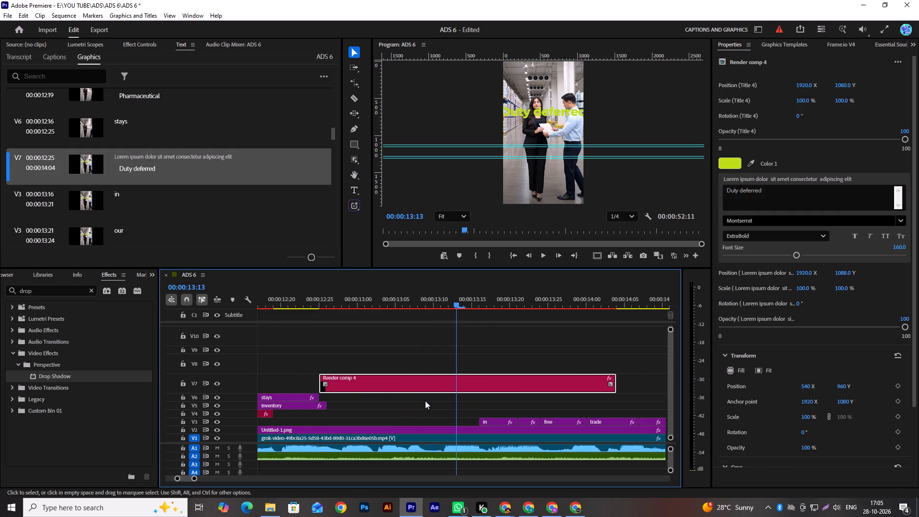
{"action": "scroll", "coordinate": [425, 401], "scroll_direction": "down", "scroll_amount": 7}
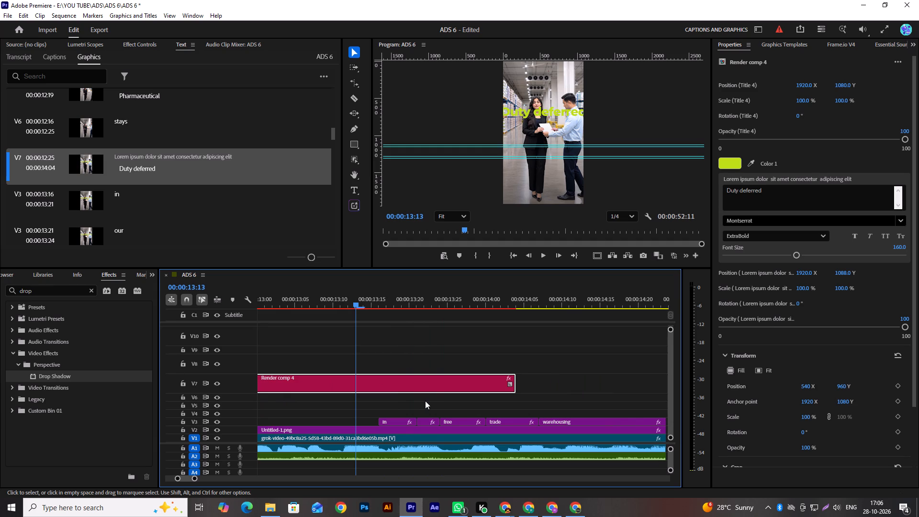
{"action": "scroll", "coordinate": [425, 401], "scroll_direction": "down", "scroll_amount": 6}
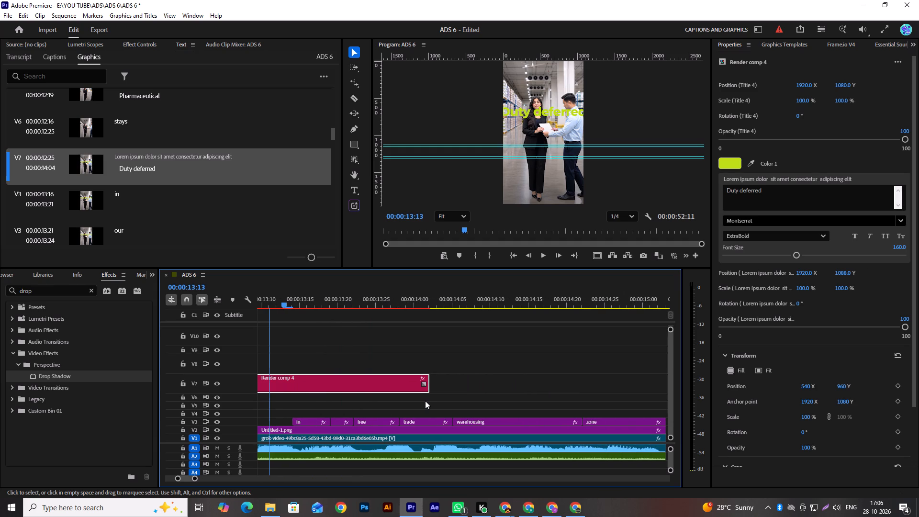
{"action": "scroll", "coordinate": [425, 401], "scroll_direction": "up", "scroll_amount": 11}
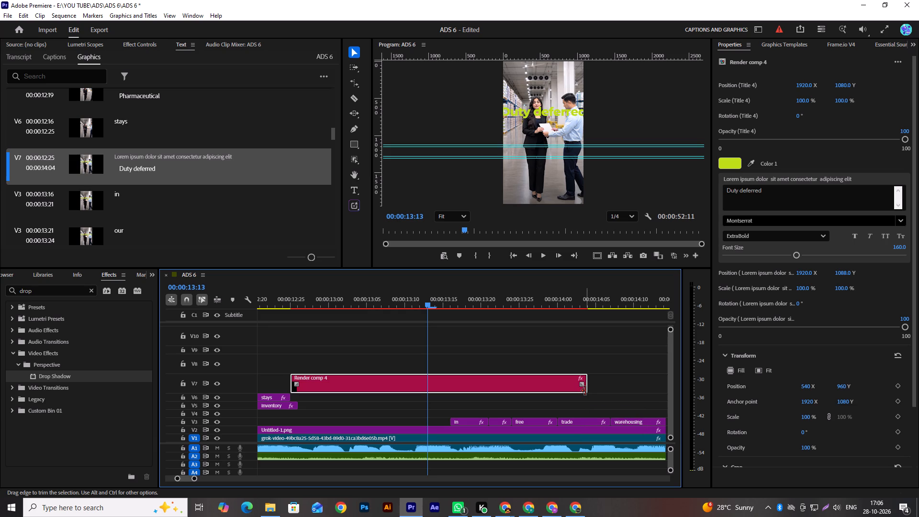
{"action": "left_click_drag", "start_coordinate": [586, 391], "coordinate": [593, 390]}
{"action": "left_click_drag", "start_coordinate": [595, 389], "coordinate": [646, 392]}
{"action": "left_click", "coordinate": [646, 392]}
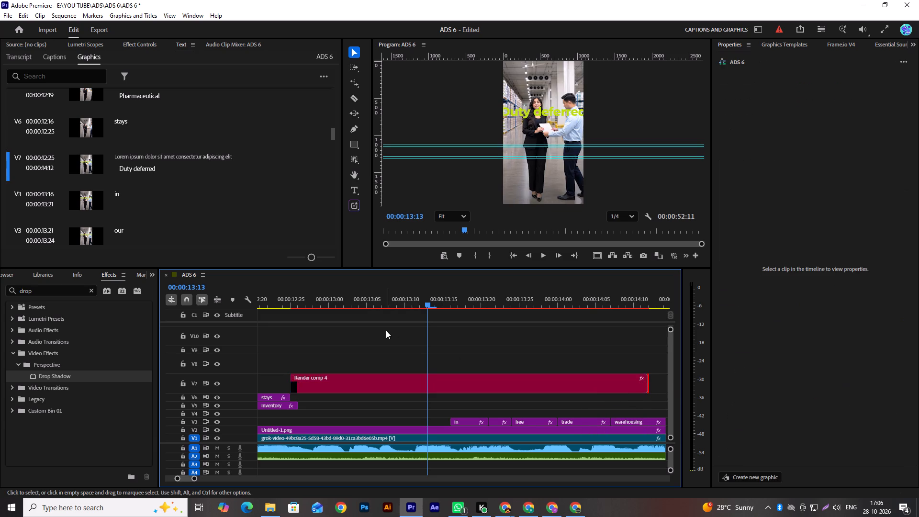
Play the sequence from the start of the "Duty deferred" title into the "free" caption to check the timing.
{"action": "scroll", "coordinate": [383, 328], "scroll_direction": "up", "scroll_amount": 3}
{"action": "left_click_drag", "start_coordinate": [361, 305], "coordinate": [335, 307]}
{"action": "key", "text": "space"}
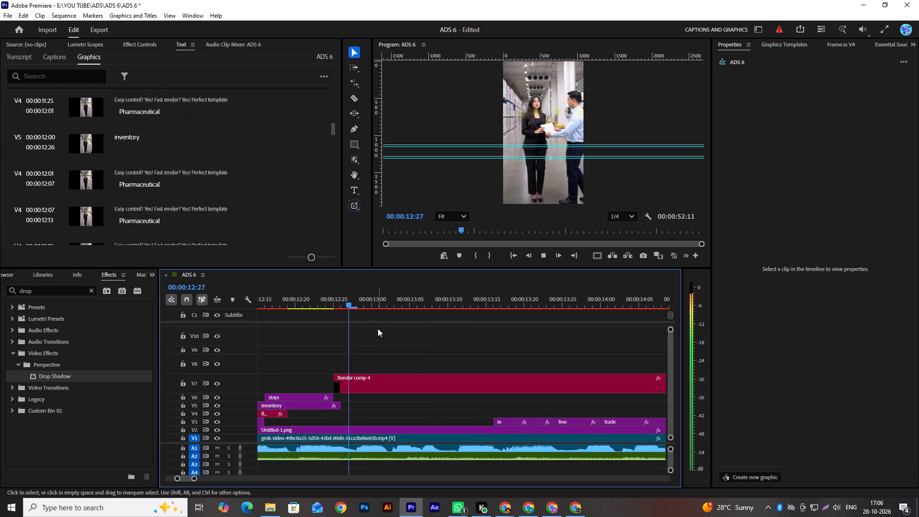
{"action": "key", "text": "space"}
{"action": "scroll", "coordinate": [472, 335], "scroll_direction": "down", "scroll_amount": 2}
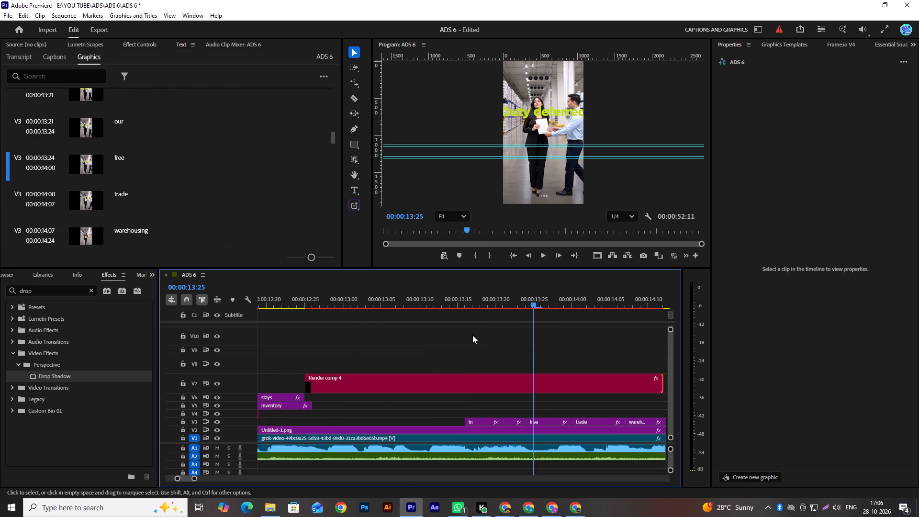
{"action": "scroll", "coordinate": [475, 335], "scroll_direction": "down", "scroll_amount": 11, "text": "alt"}
{"action": "scroll", "coordinate": [475, 335], "scroll_direction": "up", "scroll_amount": 1, "text": "alt"}
{"action": "scroll", "coordinate": [475, 335], "scroll_direction": "down", "scroll_amount": 5, "text": "alt"}
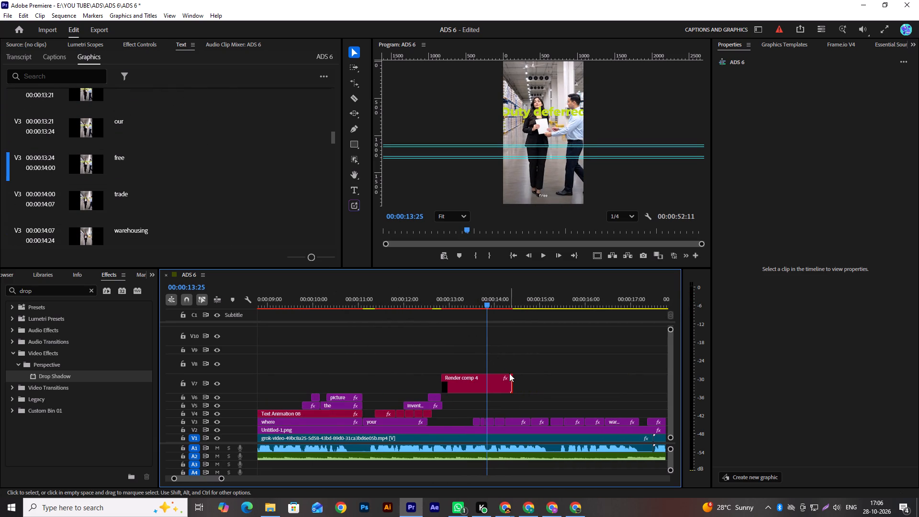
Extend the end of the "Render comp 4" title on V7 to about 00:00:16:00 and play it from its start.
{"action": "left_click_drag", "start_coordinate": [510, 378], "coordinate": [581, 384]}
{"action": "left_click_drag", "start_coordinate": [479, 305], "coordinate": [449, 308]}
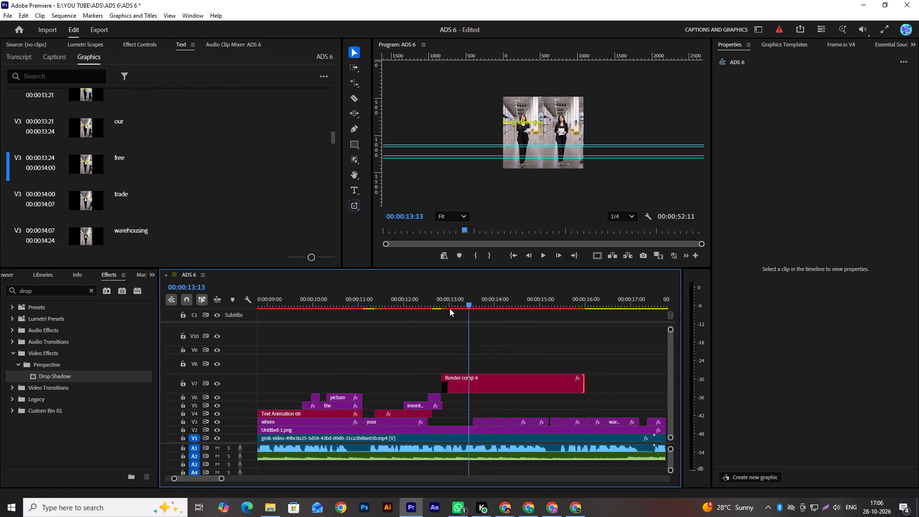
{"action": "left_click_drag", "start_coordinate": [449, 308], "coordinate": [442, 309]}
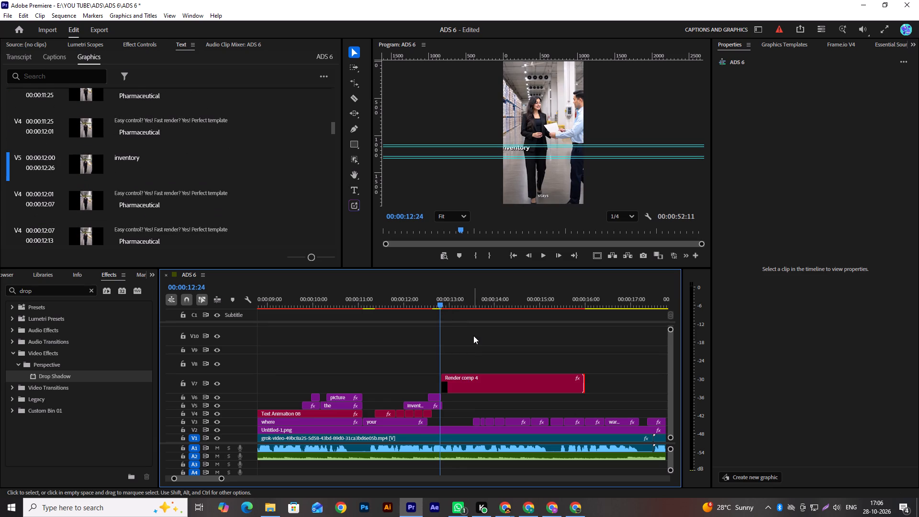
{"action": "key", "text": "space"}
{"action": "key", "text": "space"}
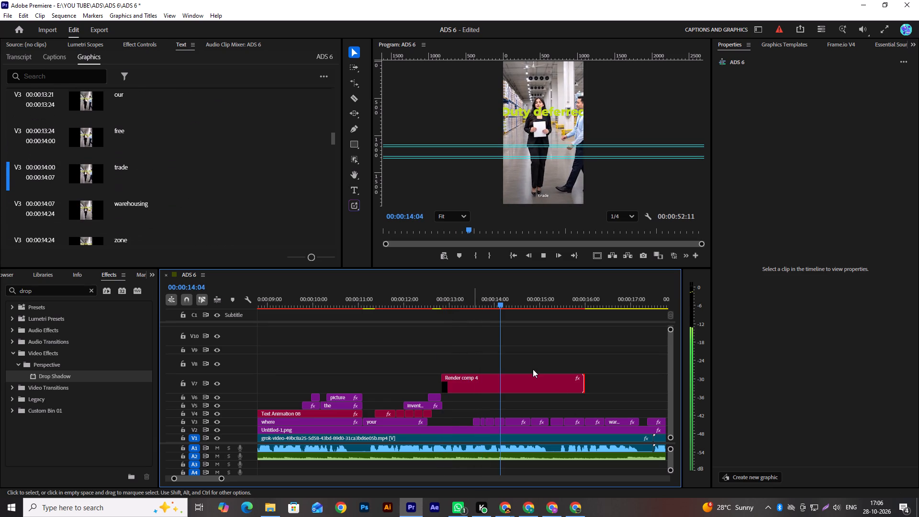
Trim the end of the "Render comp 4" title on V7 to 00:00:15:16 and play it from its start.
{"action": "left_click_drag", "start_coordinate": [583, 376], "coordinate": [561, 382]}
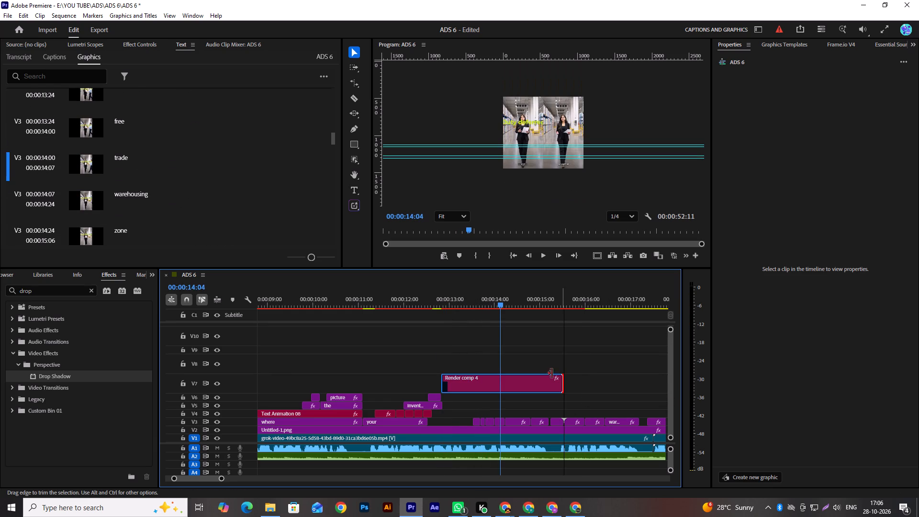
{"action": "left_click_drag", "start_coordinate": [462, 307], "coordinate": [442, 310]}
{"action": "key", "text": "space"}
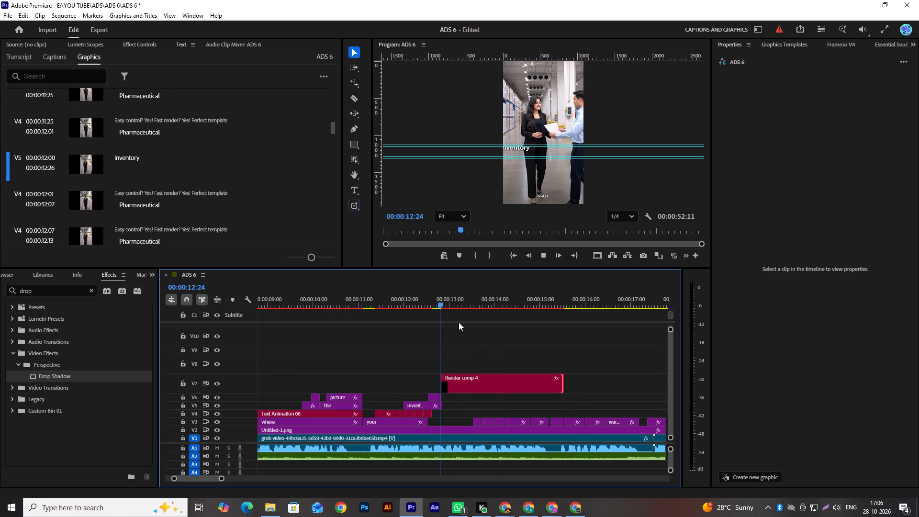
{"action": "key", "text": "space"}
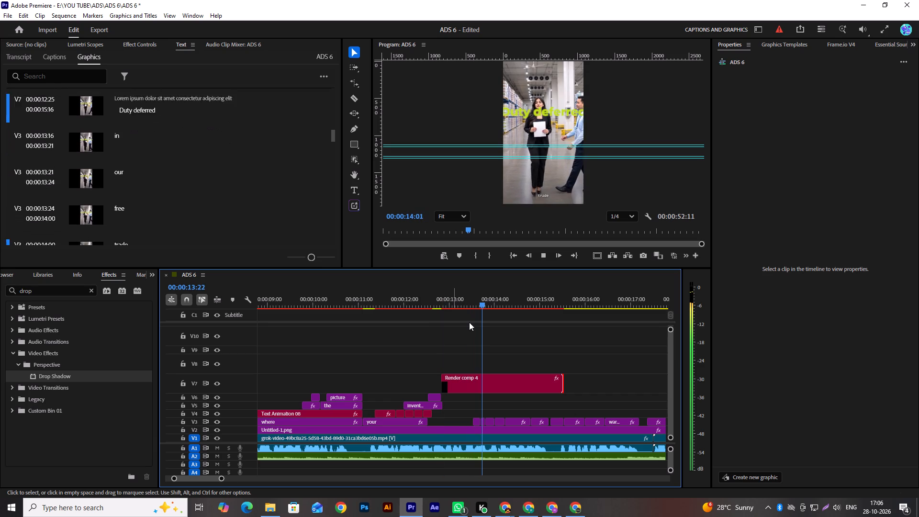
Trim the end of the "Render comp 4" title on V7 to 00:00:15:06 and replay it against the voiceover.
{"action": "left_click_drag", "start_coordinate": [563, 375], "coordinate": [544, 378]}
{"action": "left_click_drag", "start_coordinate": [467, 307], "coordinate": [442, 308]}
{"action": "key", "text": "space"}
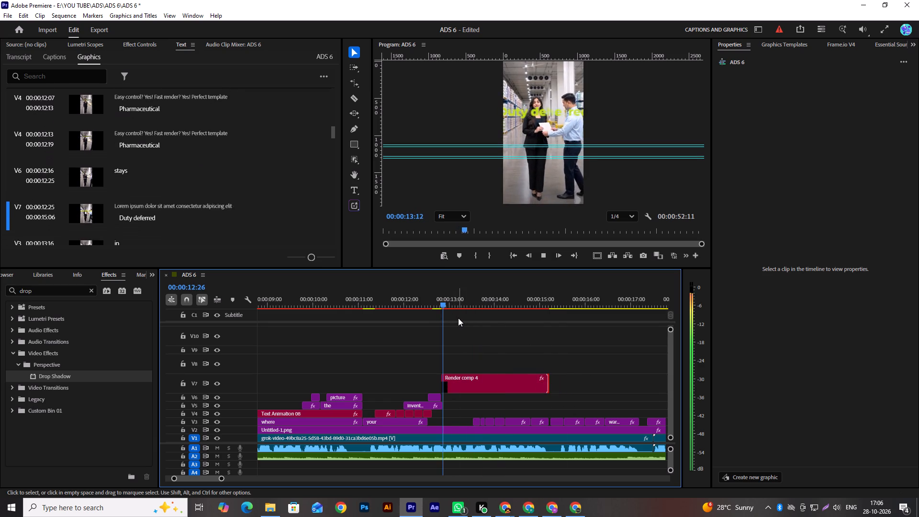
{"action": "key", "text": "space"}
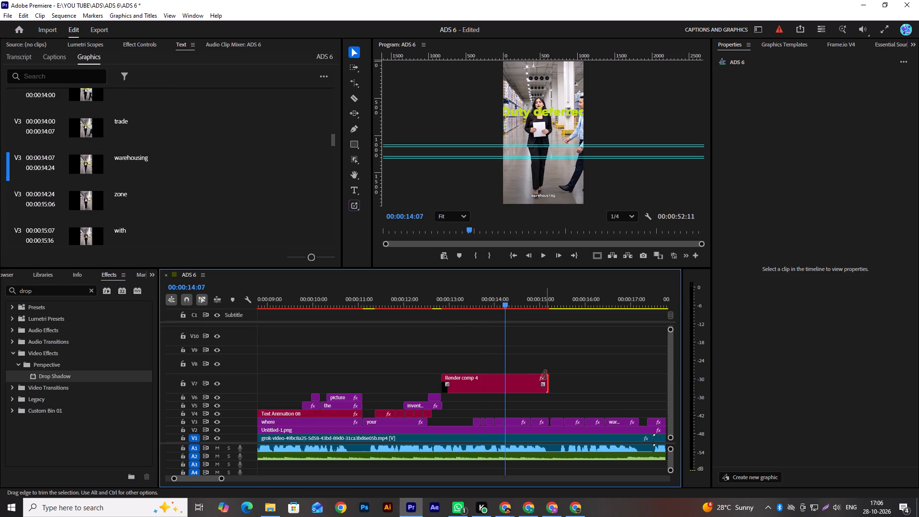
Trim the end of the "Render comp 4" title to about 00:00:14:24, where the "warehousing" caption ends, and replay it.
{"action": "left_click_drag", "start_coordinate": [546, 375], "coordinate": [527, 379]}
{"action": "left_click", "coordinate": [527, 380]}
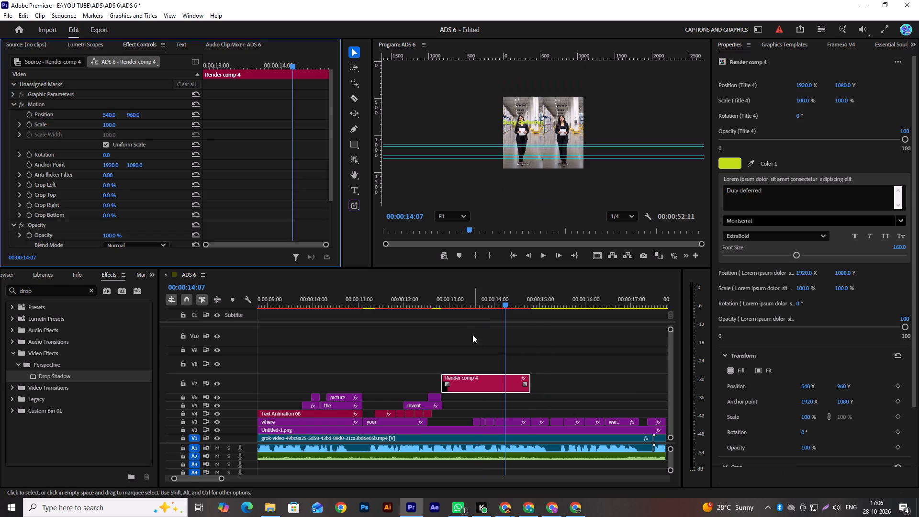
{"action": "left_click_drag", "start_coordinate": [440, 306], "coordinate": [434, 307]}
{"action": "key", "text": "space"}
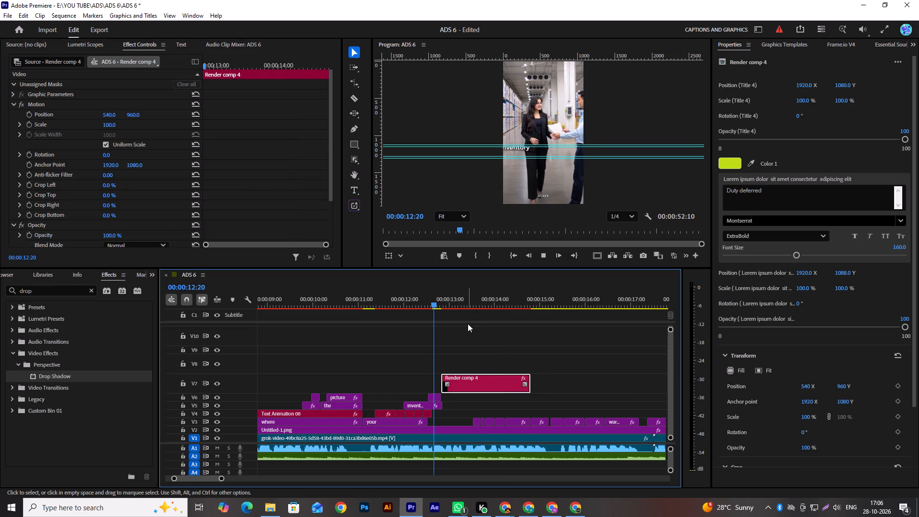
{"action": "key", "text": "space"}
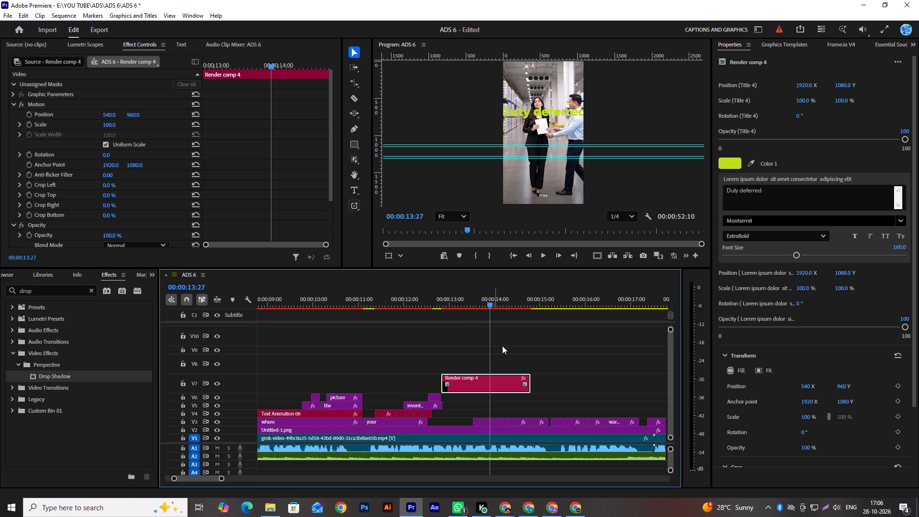
Trim the end of the "Render comp 4" title to about 00:00:14:07, where the "warehousing" caption starts, and play it back.
{"action": "left_click_drag", "start_coordinate": [528, 374], "coordinate": [503, 379]}
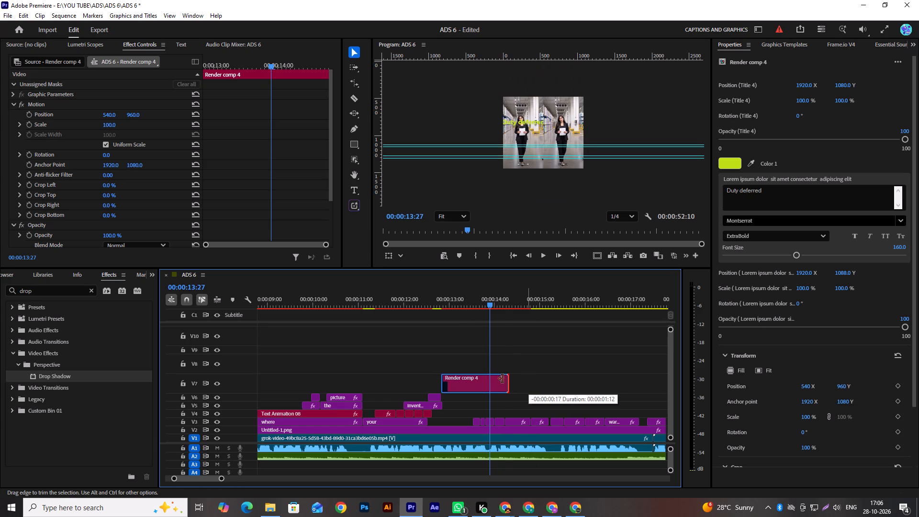
{"action": "left_click_drag", "start_coordinate": [503, 379], "coordinate": [502, 379]}
{"action": "left_click_drag", "start_coordinate": [435, 308], "coordinate": [430, 308]}
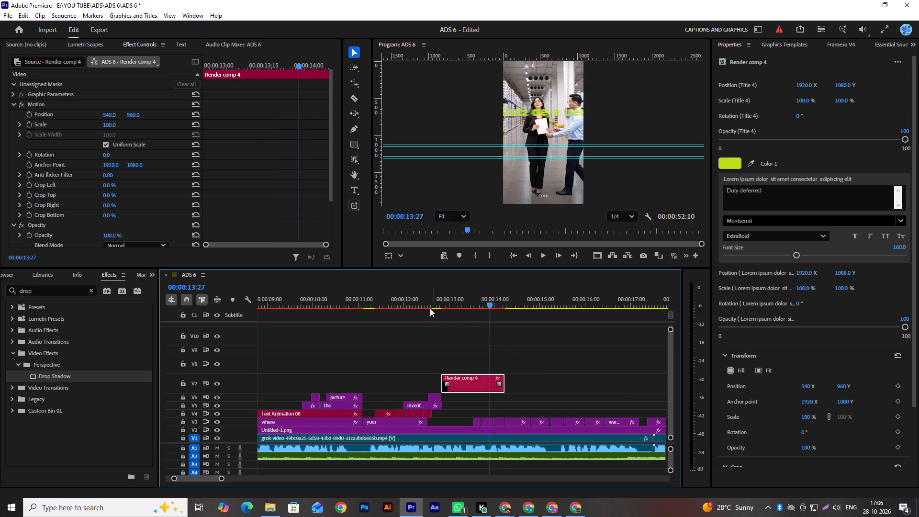
{"action": "left_click_drag", "start_coordinate": [430, 308], "coordinate": [430, 308]}
{"action": "left_click", "coordinate": [435, 308]}
{"action": "left_click_drag", "start_coordinate": [441, 307], "coordinate": [435, 307]}
{"action": "key", "text": "space"}
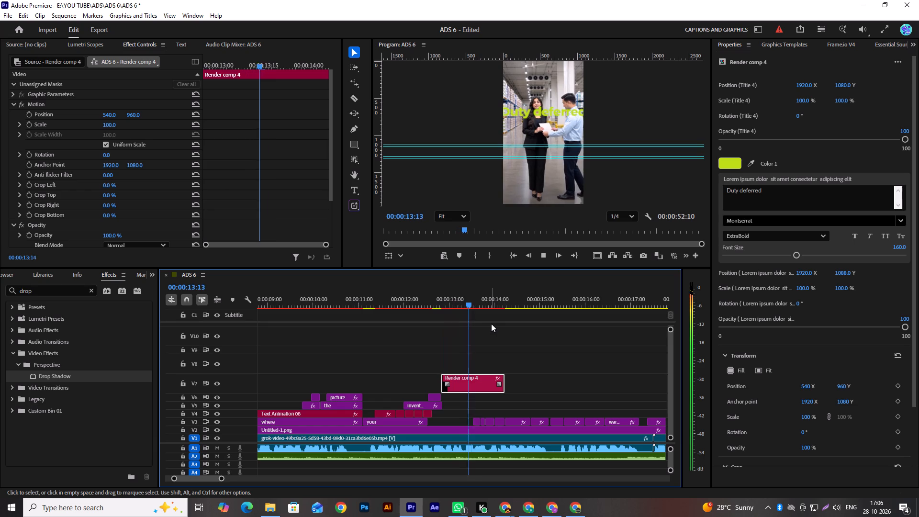
{"action": "key", "text": "space"}
Save the project.
{"action": "key", "text": "ctrl+s"}
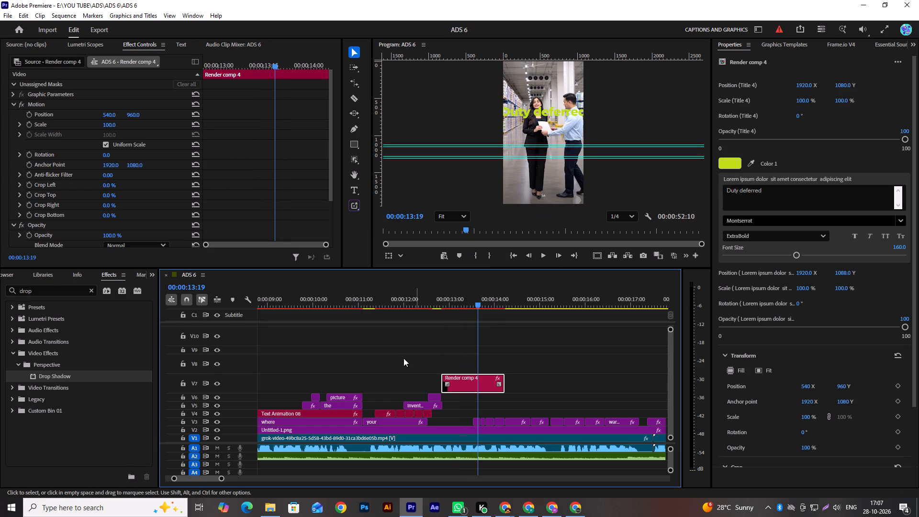
Select the "inventory" caption on V5 and go to its Motion Position keyframe at 00:00:12:09.
{"action": "scroll", "coordinate": [402, 358], "scroll_direction": "up", "scroll_amount": 13, "text": "alt"}
{"action": "scroll", "coordinate": [402, 358], "scroll_direction": "down", "scroll_amount": 9}
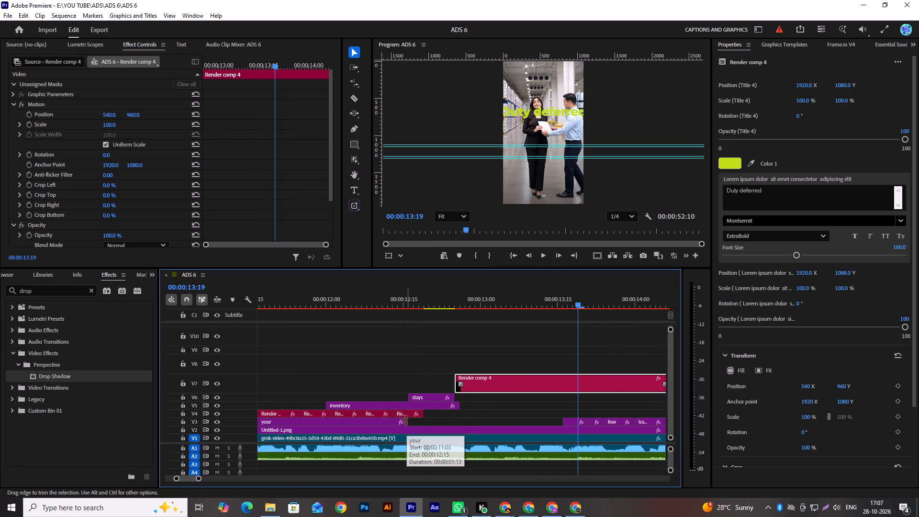
{"action": "left_click", "coordinate": [404, 404]}
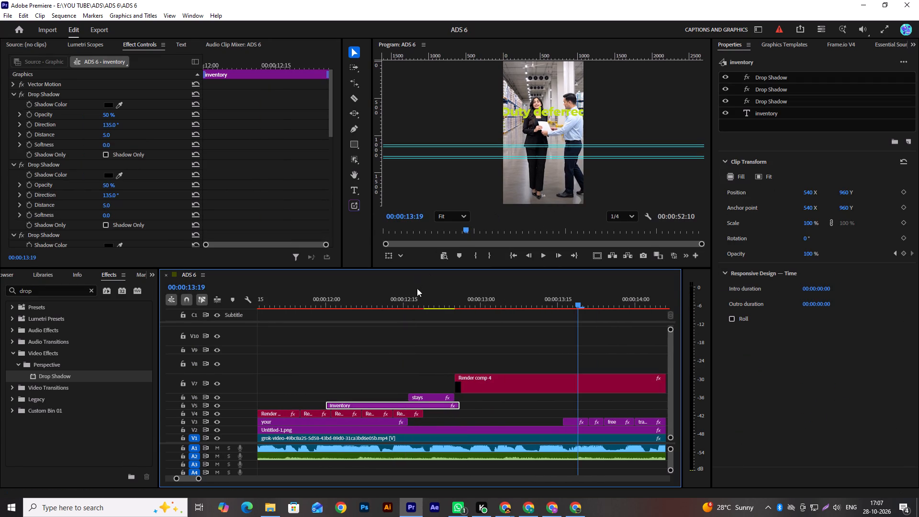
{"action": "triple_click", "coordinate": [387, 305]}
{"action": "left_click", "coordinate": [386, 306]}
{"action": "left_click", "coordinate": [386, 306]}
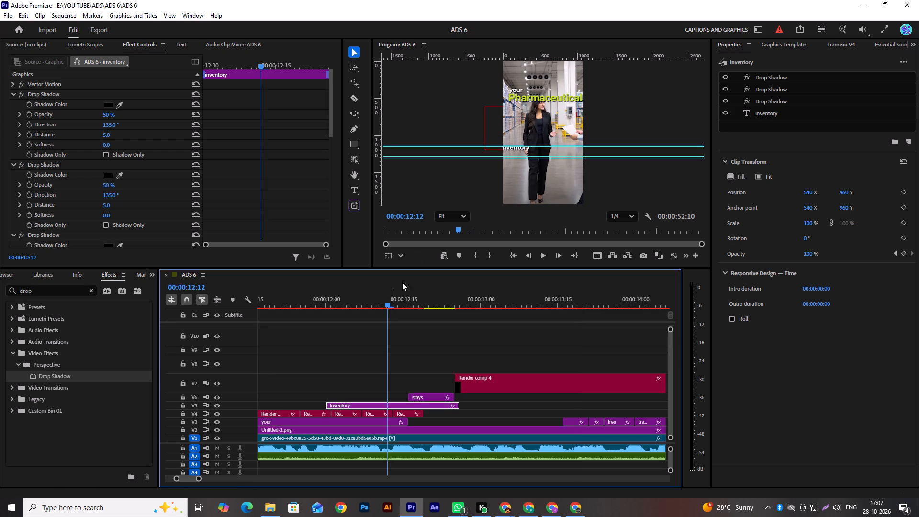
{"action": "scroll", "coordinate": [251, 125], "scroll_direction": "up", "scroll_amount": 4}
{"action": "scroll", "coordinate": [212, 134], "scroll_direction": "up", "scroll_amount": 3}
{"action": "left_click_drag", "start_coordinate": [330, 97], "coordinate": [328, 177]}
{"action": "left_click", "coordinate": [160, 133]}
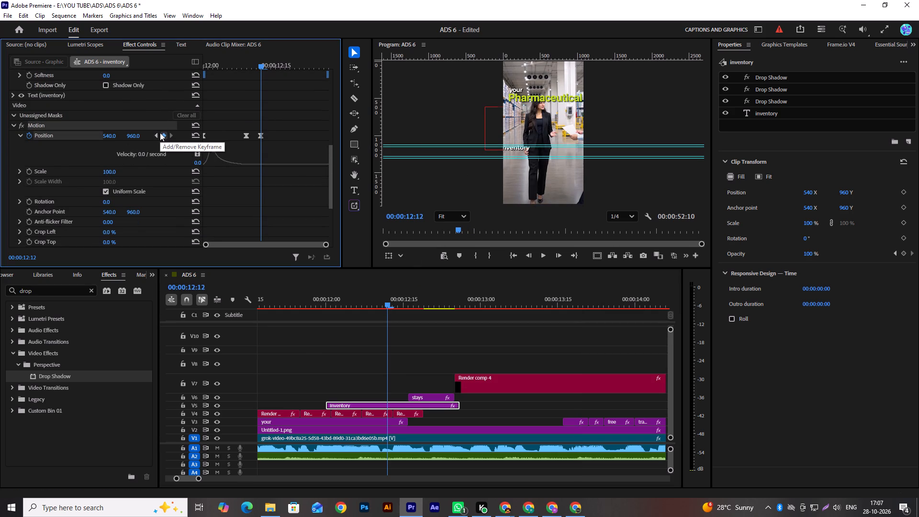
{"action": "left_click", "coordinate": [166, 137]}
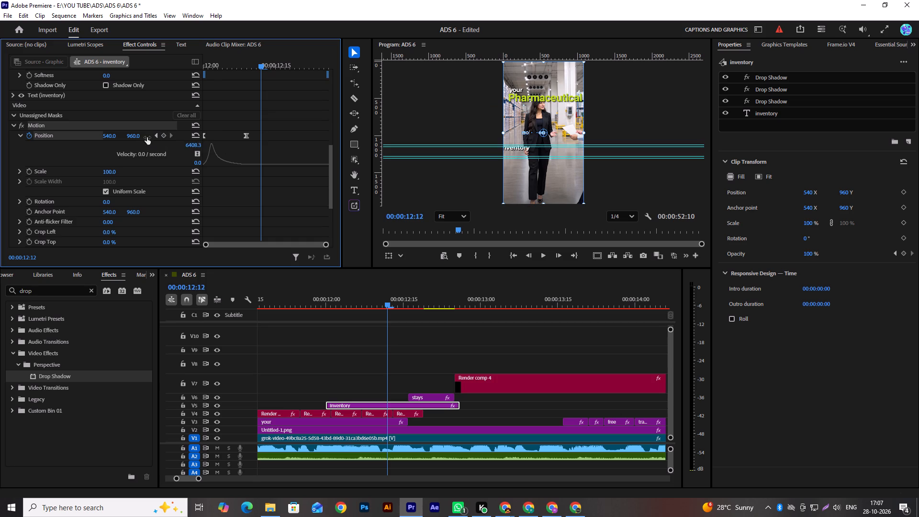
{"action": "left_click", "coordinate": [155, 134]}
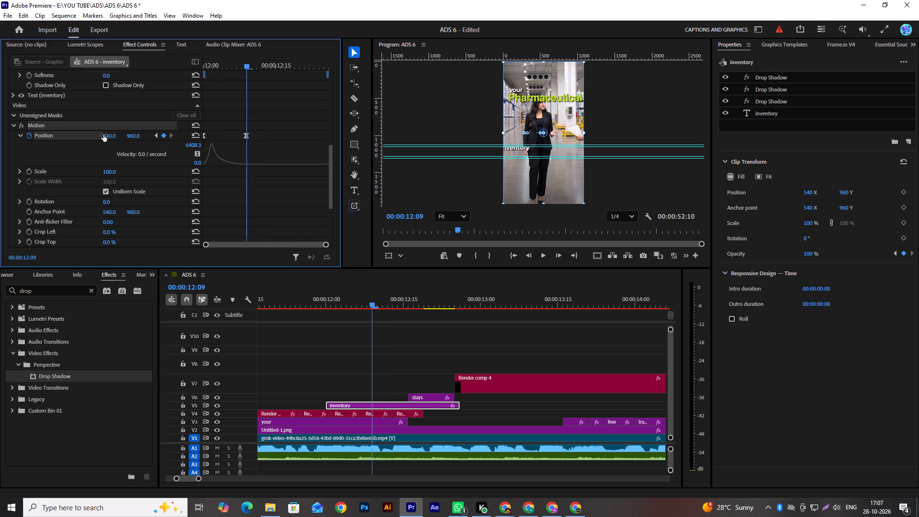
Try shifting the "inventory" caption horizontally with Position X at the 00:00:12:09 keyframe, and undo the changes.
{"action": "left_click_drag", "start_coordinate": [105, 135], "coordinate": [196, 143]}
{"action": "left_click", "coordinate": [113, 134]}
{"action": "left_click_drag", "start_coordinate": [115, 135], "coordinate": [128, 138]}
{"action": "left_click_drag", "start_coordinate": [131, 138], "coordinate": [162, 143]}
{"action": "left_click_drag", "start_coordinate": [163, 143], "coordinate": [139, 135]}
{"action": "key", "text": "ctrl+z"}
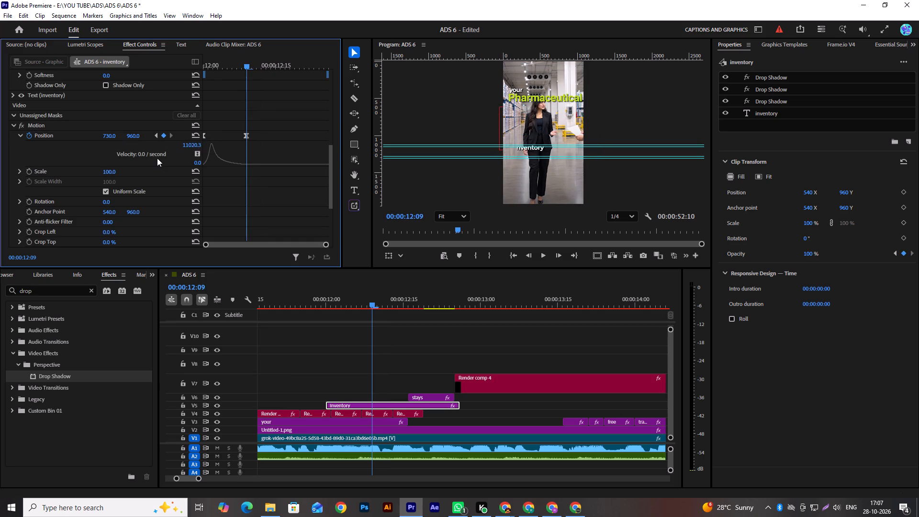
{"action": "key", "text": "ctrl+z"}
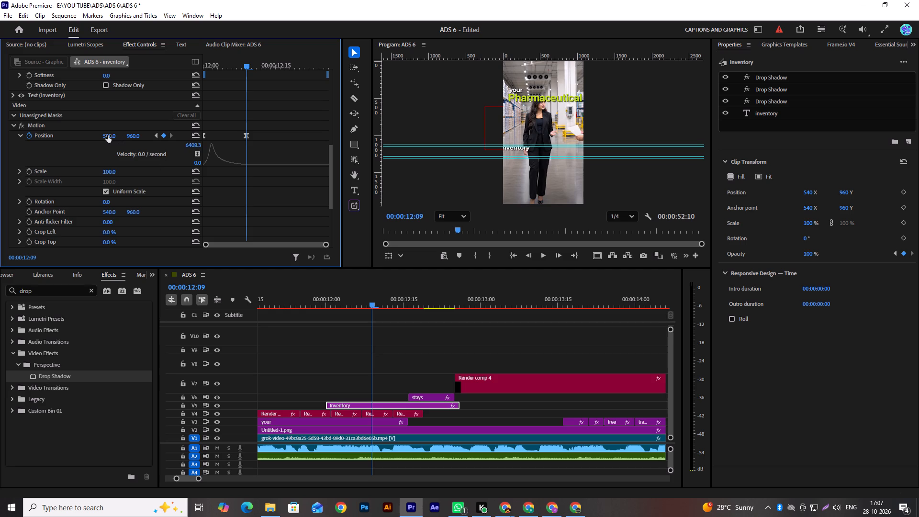
Set the "inventory" caption's Motion Position X to 738 at the 00:00:12:09 keyframe and check its placement in the frame.
{"action": "left_click_drag", "start_coordinate": [108, 135], "coordinate": [202, 133]}
{"action": "scroll", "coordinate": [530, 150], "scroll_direction": "up", "scroll_amount": 3}
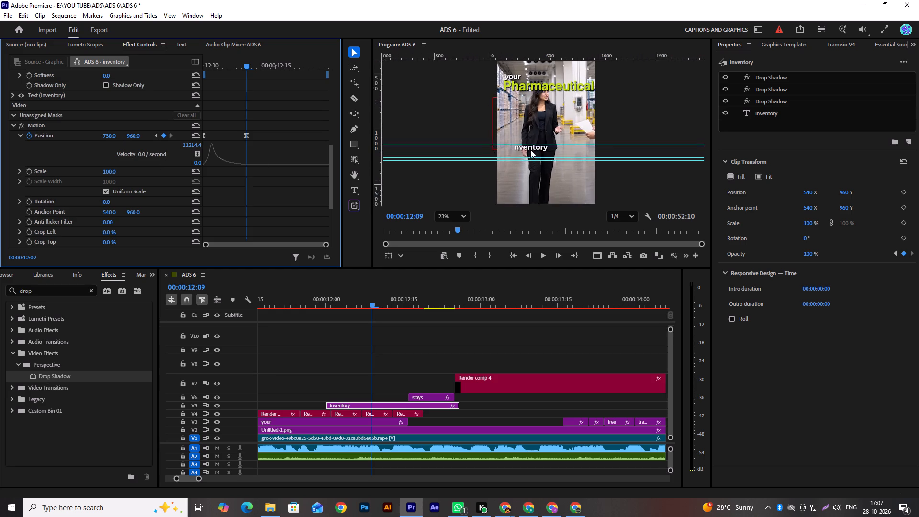
{"action": "scroll", "coordinate": [530, 150], "scroll_direction": "up", "scroll_amount": 11}
{"action": "scroll", "coordinate": [531, 150], "scroll_direction": "down", "scroll_amount": 2}
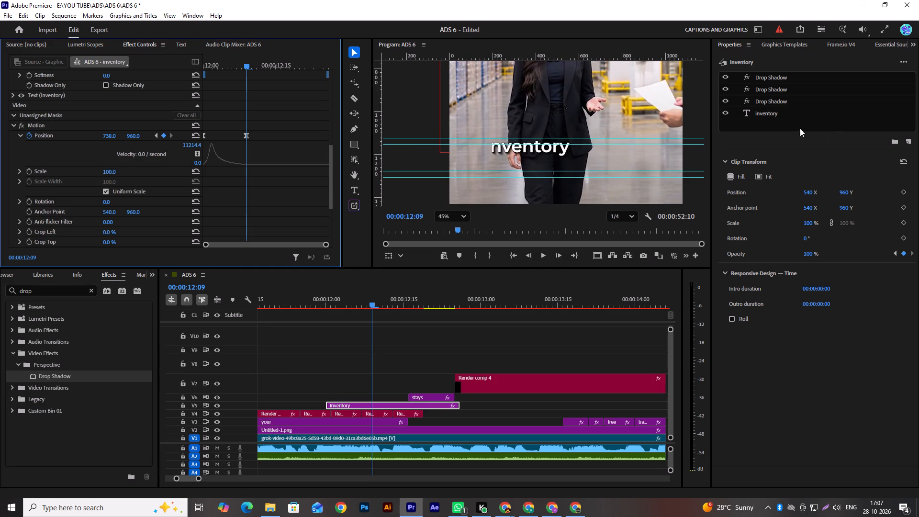
{"action": "scroll", "coordinate": [542, 151], "scroll_direction": "down", "scroll_amount": 3}
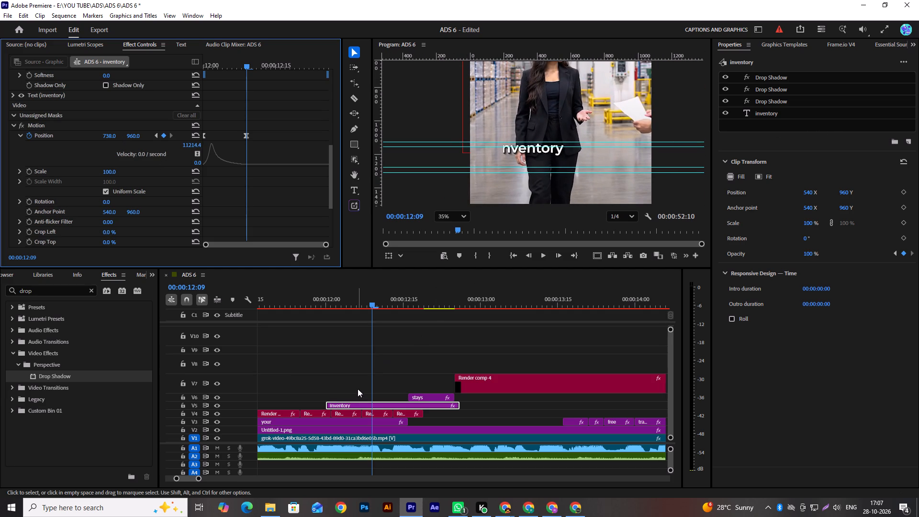
Align the "inventory" text layer to the vertical and horizontal centre within its graphic.
{"action": "left_click", "coordinate": [807, 116]}
{"action": "left_click_drag", "start_coordinate": [914, 145], "coordinate": [913, 290]}
{"action": "left_click", "coordinate": [861, 301]}
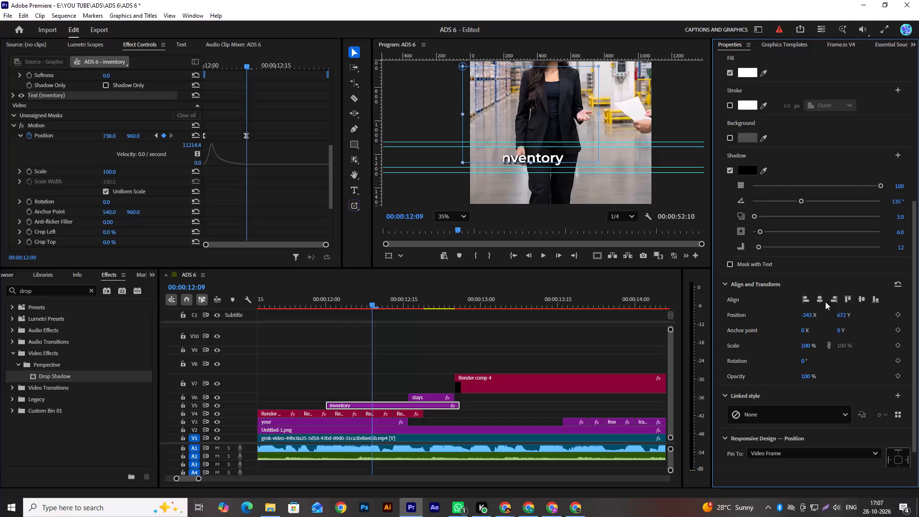
{"action": "left_click", "coordinate": [825, 300]}
{"action": "double_click", "coordinate": [825, 300]}
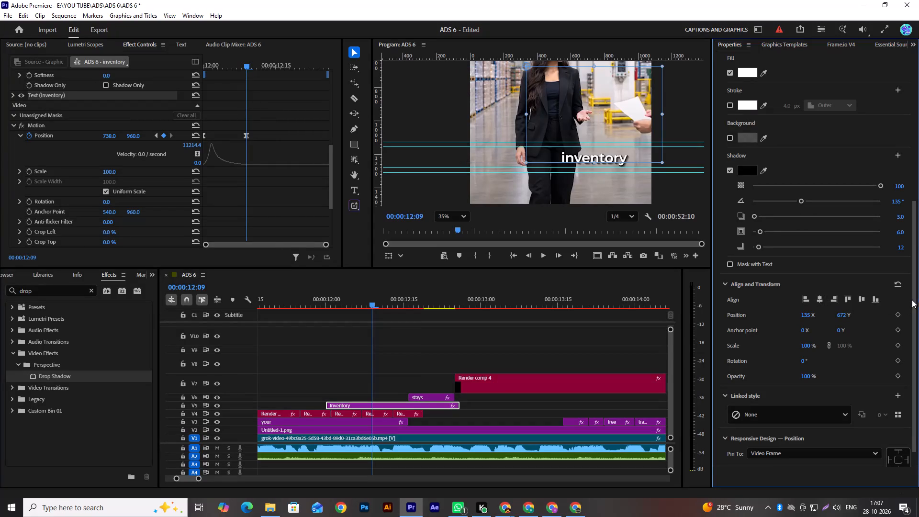
{"action": "left_click_drag", "start_coordinate": [913, 301], "coordinate": [911, 103]}
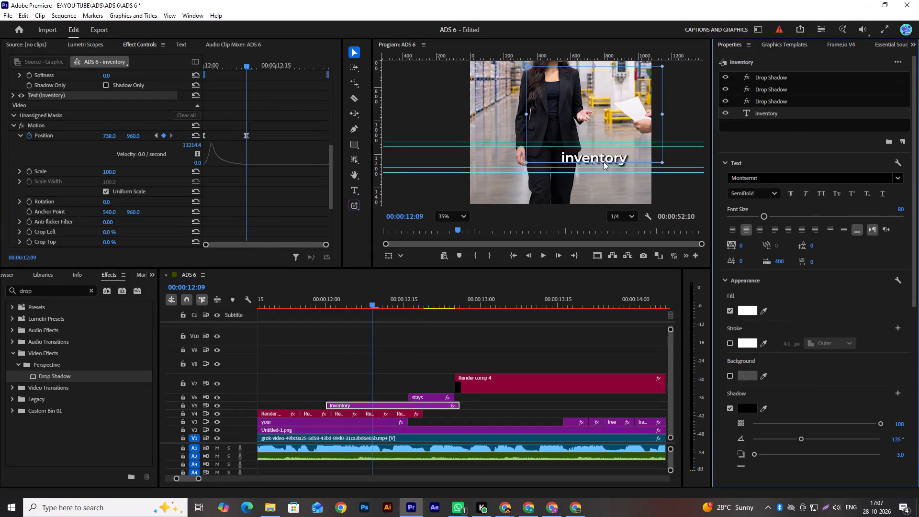
{"action": "scroll", "coordinate": [604, 162], "scroll_direction": "up", "scroll_amount": 5}
{"action": "scroll", "coordinate": [604, 162], "scroll_direction": "down", "scroll_amount": 10}
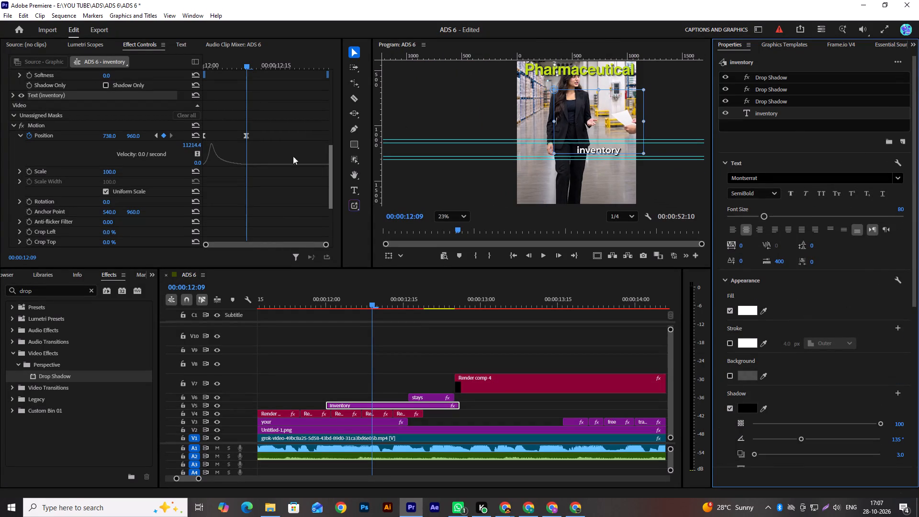
Set the "inventory" caption's Motion Position Y to 481 at the 00:00:12:09 keyframe, placing it just below "Pharmaceutical".
{"action": "left_click_drag", "start_coordinate": [134, 137], "coordinate": [120, 141]}
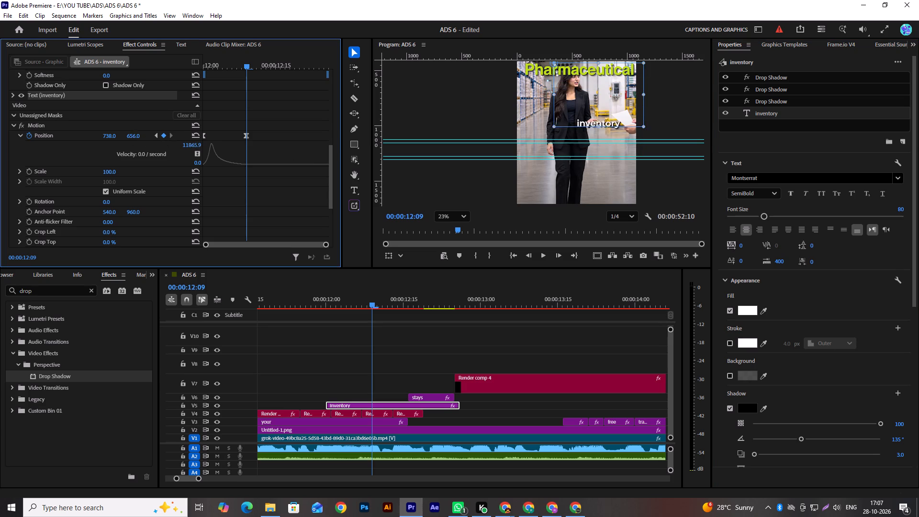
{"action": "left_click_drag", "start_coordinate": [120, 141], "coordinate": [40, 168]}
{"action": "scroll", "coordinate": [638, 113], "scroll_direction": "up", "scroll_amount": 2}
{"action": "scroll", "coordinate": [638, 113], "scroll_direction": "down", "scroll_amount": 6}
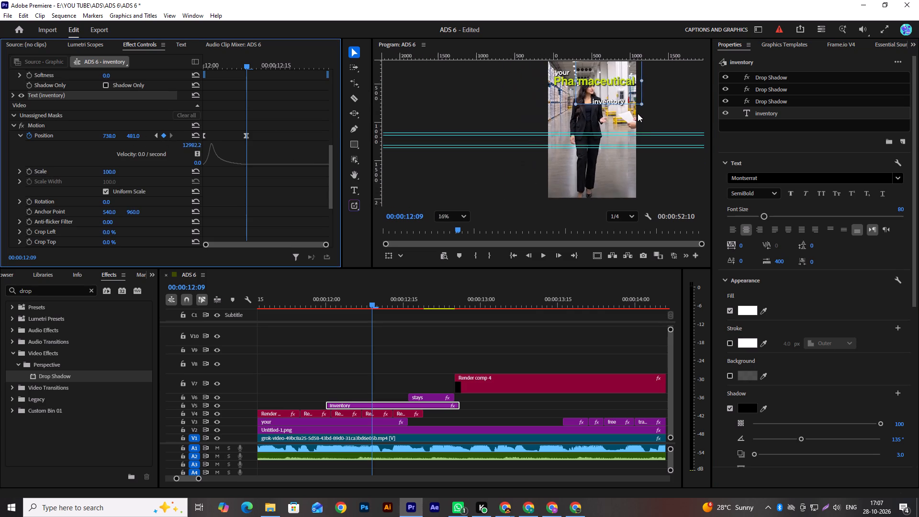
{"action": "scroll", "coordinate": [638, 113], "scroll_direction": "down", "scroll_amount": 1}
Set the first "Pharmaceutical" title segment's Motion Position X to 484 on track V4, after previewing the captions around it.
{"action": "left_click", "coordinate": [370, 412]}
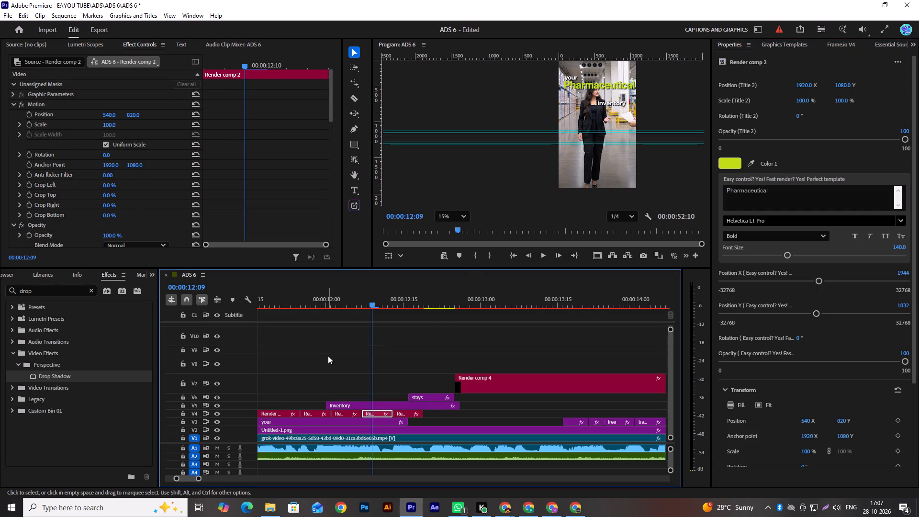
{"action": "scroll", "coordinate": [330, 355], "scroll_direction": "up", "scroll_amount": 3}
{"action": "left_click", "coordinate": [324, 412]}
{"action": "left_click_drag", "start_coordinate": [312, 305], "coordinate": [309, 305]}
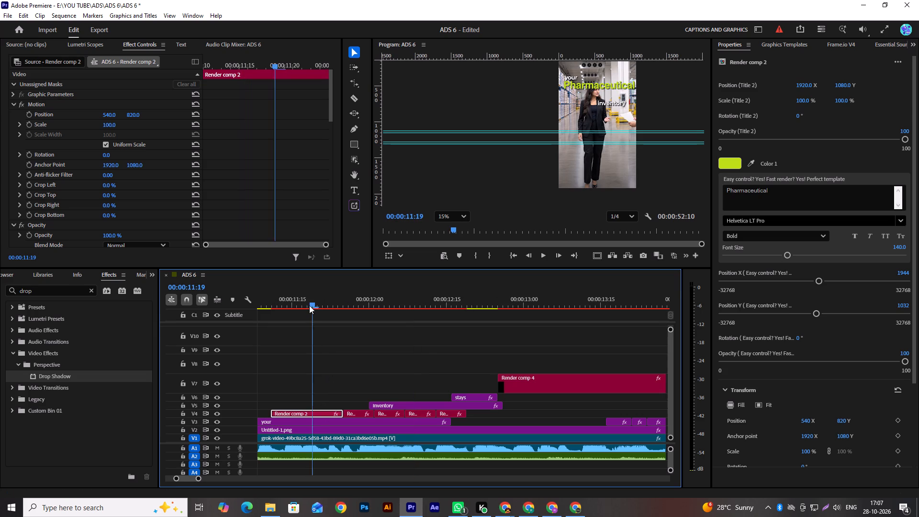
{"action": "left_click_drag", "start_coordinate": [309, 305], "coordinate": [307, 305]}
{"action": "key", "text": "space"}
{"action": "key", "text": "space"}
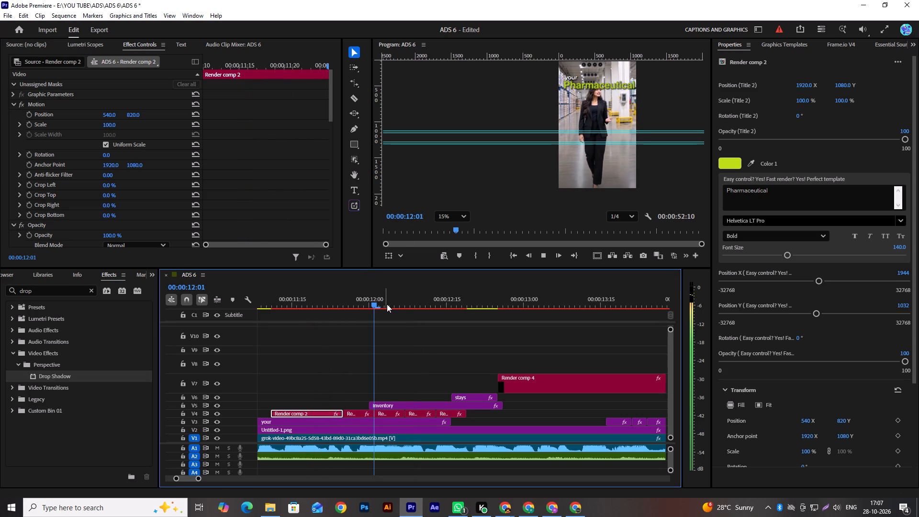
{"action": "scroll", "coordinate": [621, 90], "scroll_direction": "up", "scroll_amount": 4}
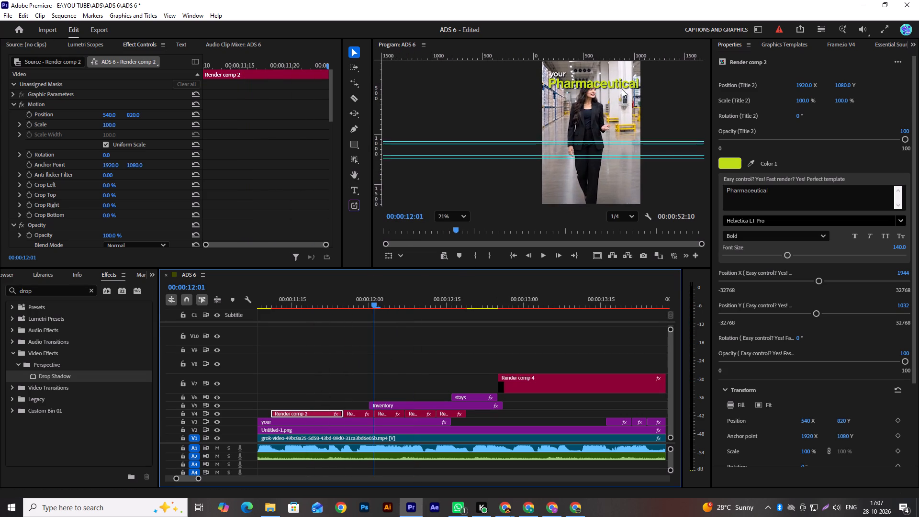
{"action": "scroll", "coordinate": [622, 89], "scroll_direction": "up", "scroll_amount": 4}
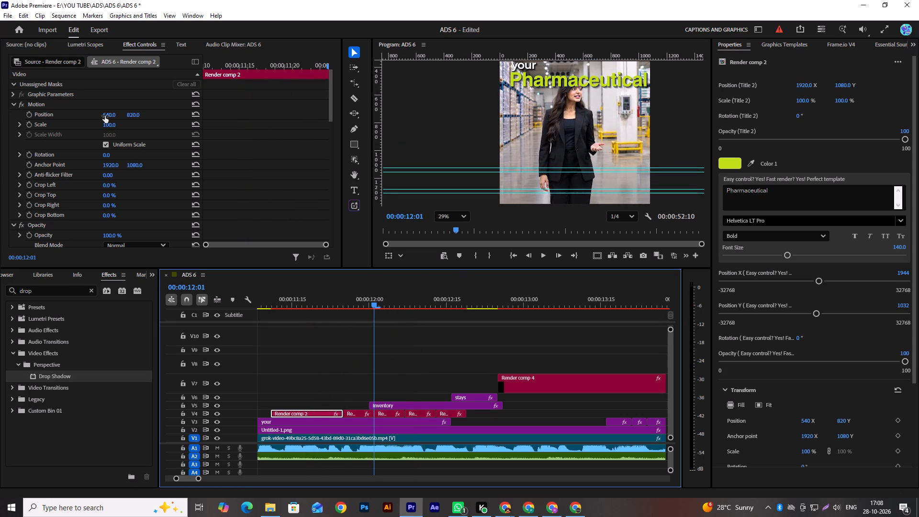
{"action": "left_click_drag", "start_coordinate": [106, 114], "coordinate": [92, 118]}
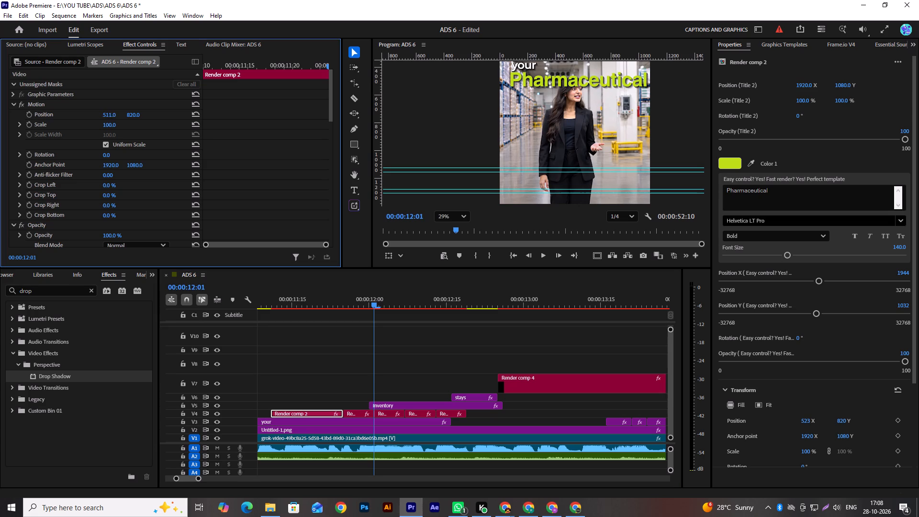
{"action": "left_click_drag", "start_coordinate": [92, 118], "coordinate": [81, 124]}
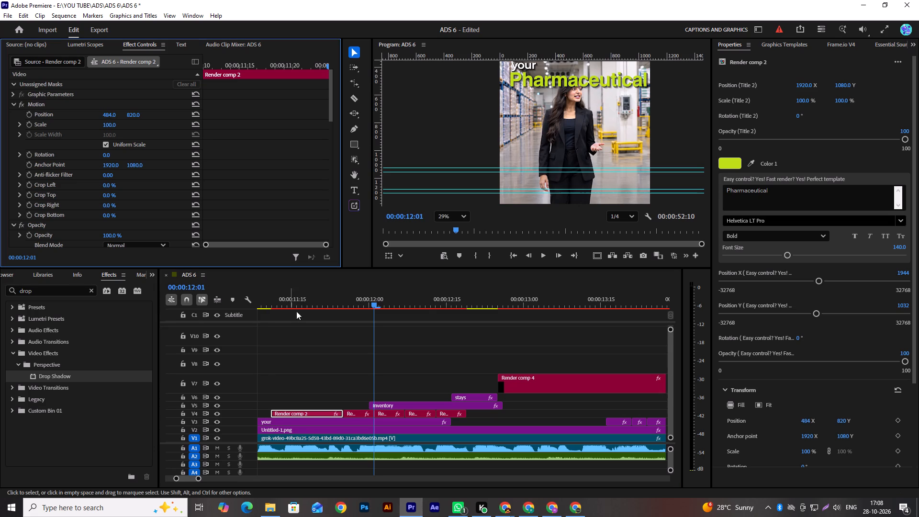
Check the first "Pharmaceutical" segment frame by frame against the following one, and set its Motion Position X to 503.
{"action": "left_click", "coordinate": [306, 307]}
{"action": "left_click_drag", "start_coordinate": [322, 303], "coordinate": [338, 306]}
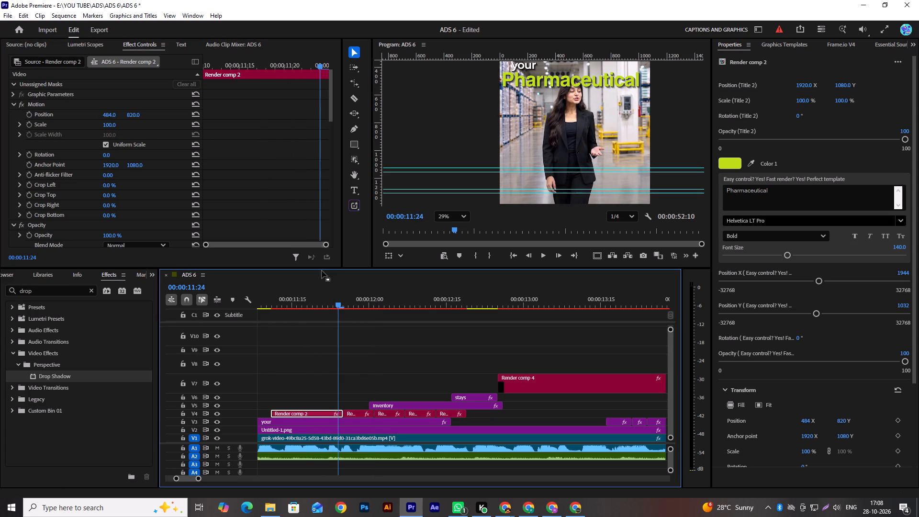
{"action": "left_click_drag", "start_coordinate": [339, 303], "coordinate": [345, 303]}
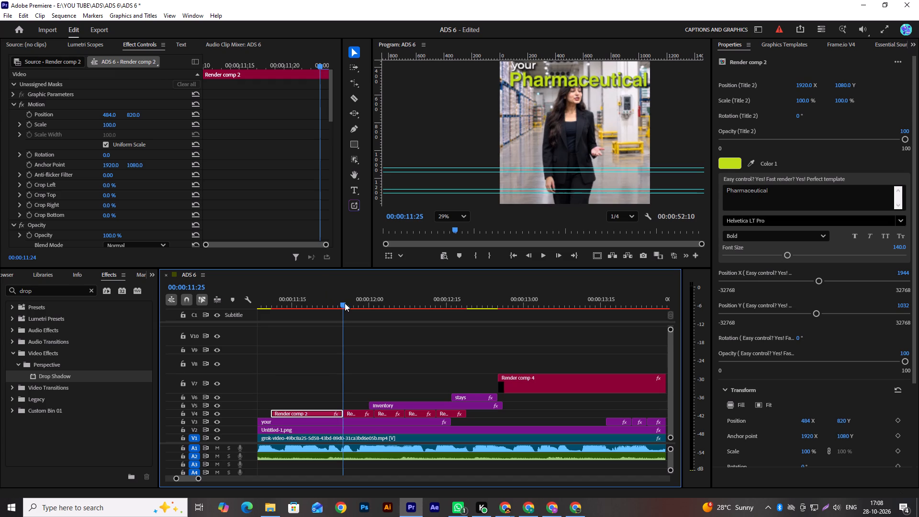
{"action": "left_click_drag", "start_coordinate": [345, 303], "coordinate": [332, 304]}
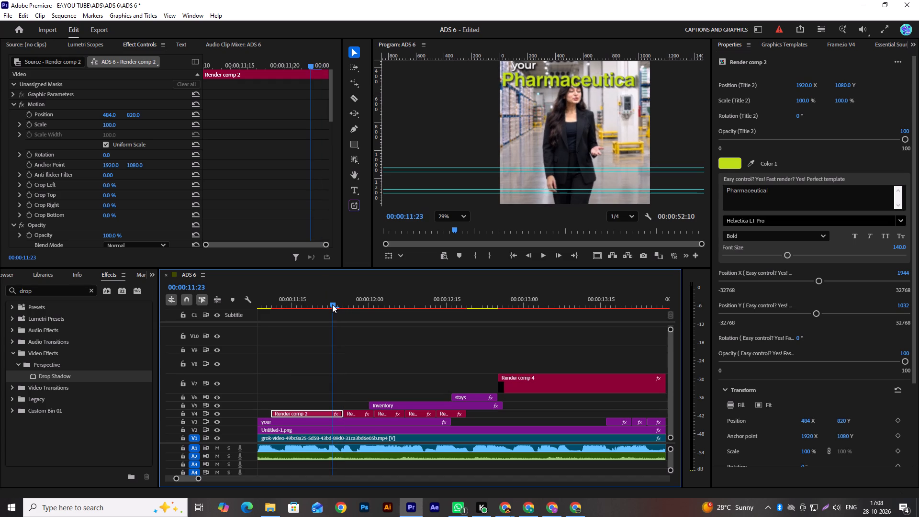
{"action": "left_click_drag", "start_coordinate": [332, 304], "coordinate": [335, 304]}
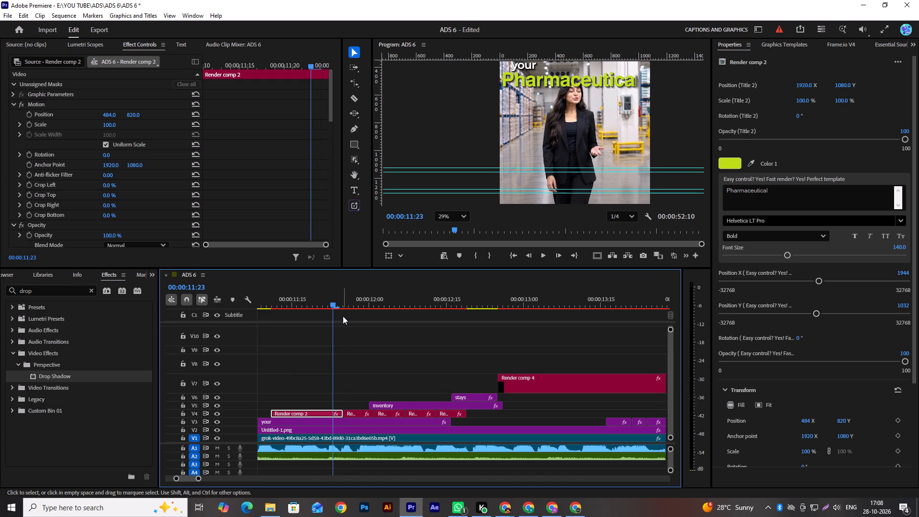
{"action": "key", "text": "Right"}
{"action": "key", "text": "Right"}
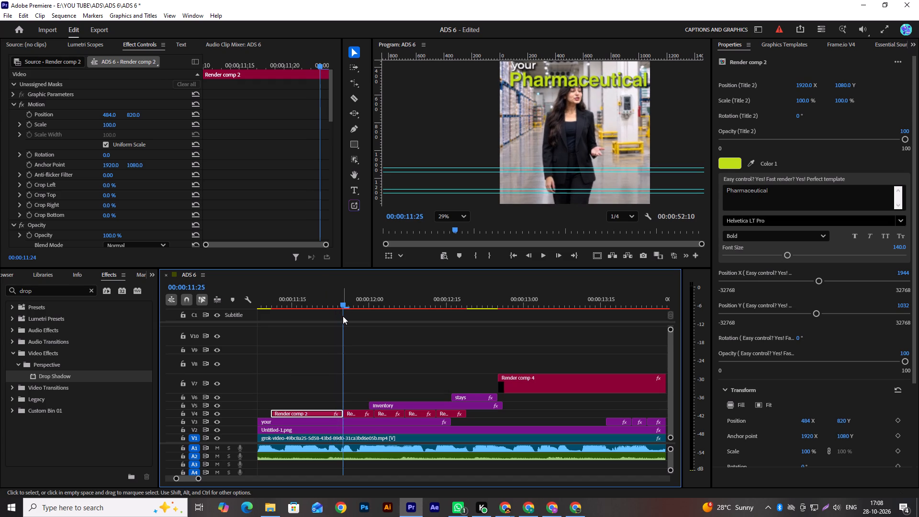
{"action": "key", "text": "Left"}
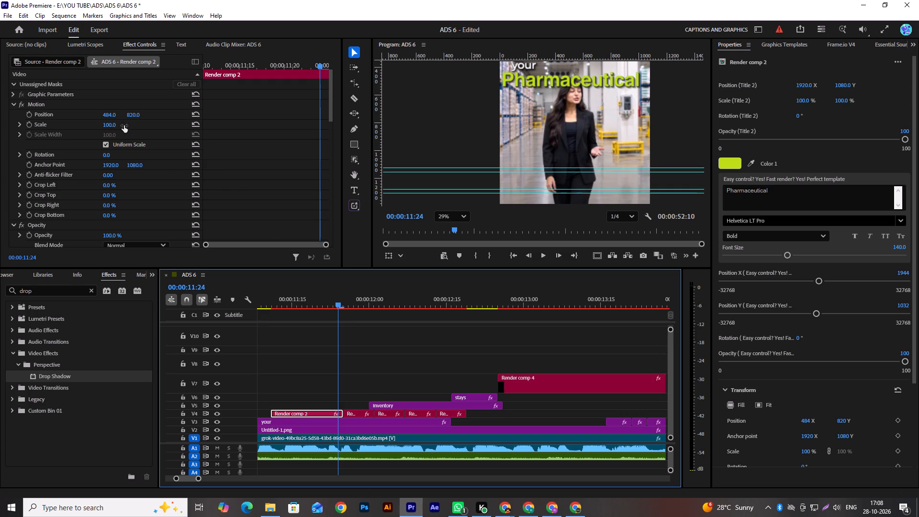
{"action": "left_click_drag", "start_coordinate": [109, 115], "coordinate": [117, 115]}
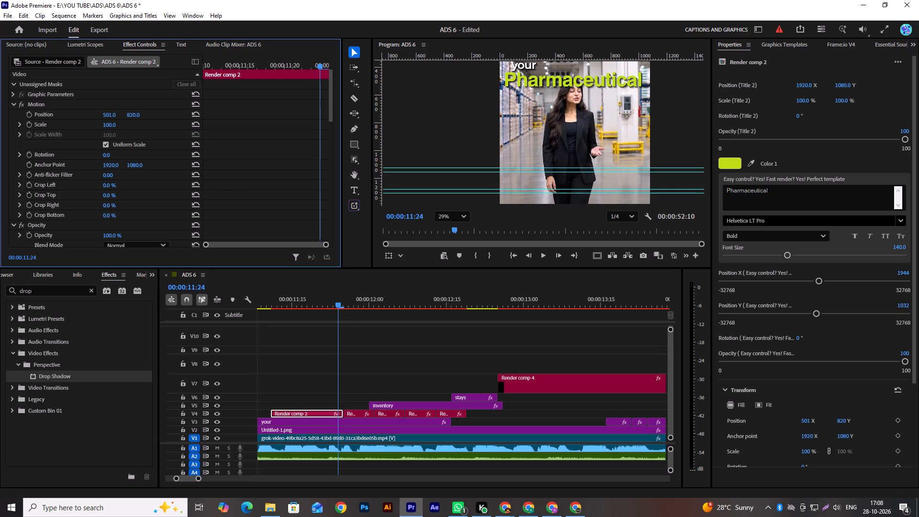
{"action": "left_click_drag", "start_coordinate": [117, 115], "coordinate": [118, 115]}
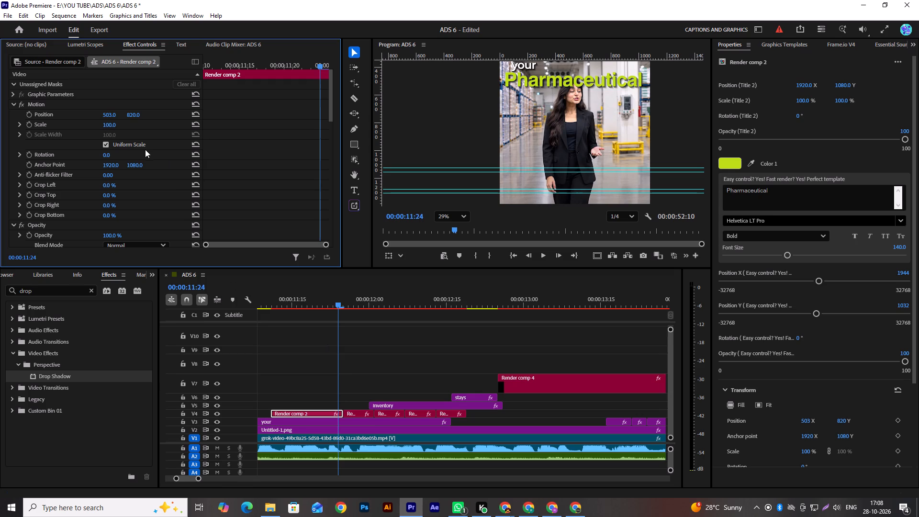
Set the Motion Position X of the second "Pharmaceutical" segment on V4 to 503.
{"action": "left_click", "coordinate": [359, 414]}
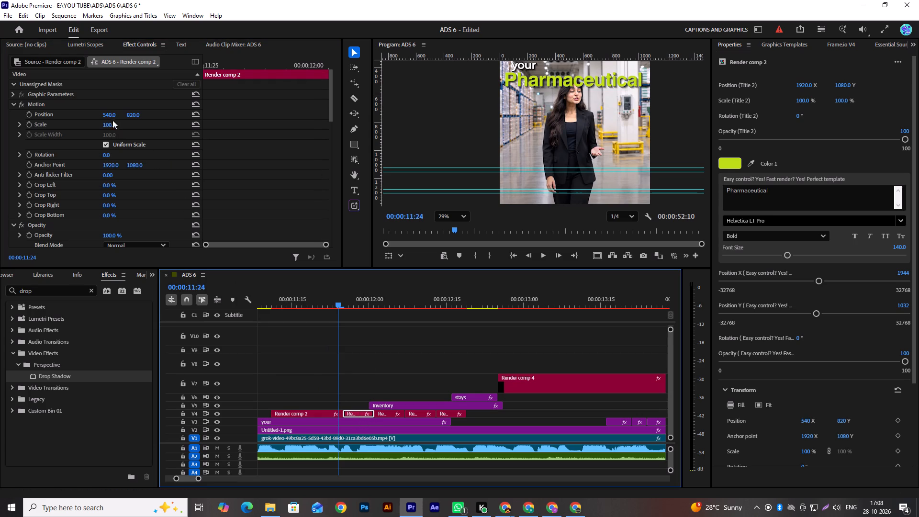
{"action": "left_click", "coordinate": [106, 113]}
{"action": "type", "text": "503"}
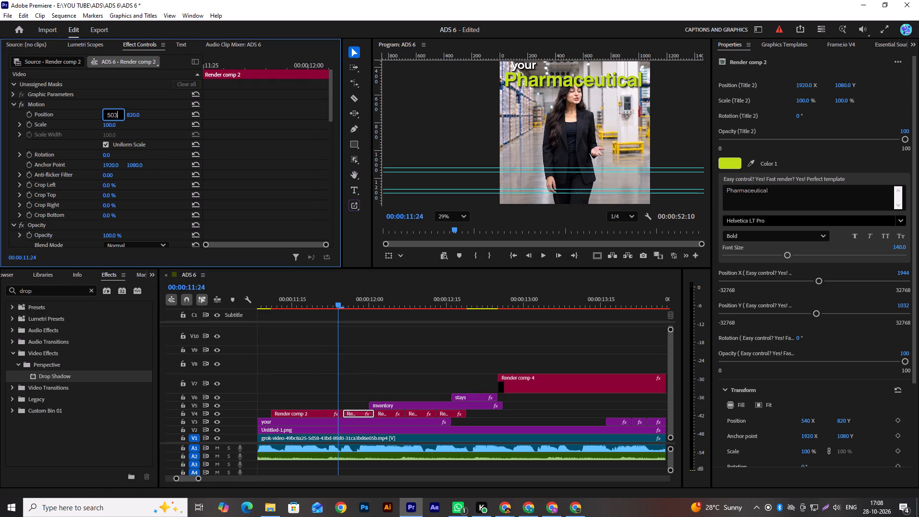
{"action": "key", "text": "Return"}
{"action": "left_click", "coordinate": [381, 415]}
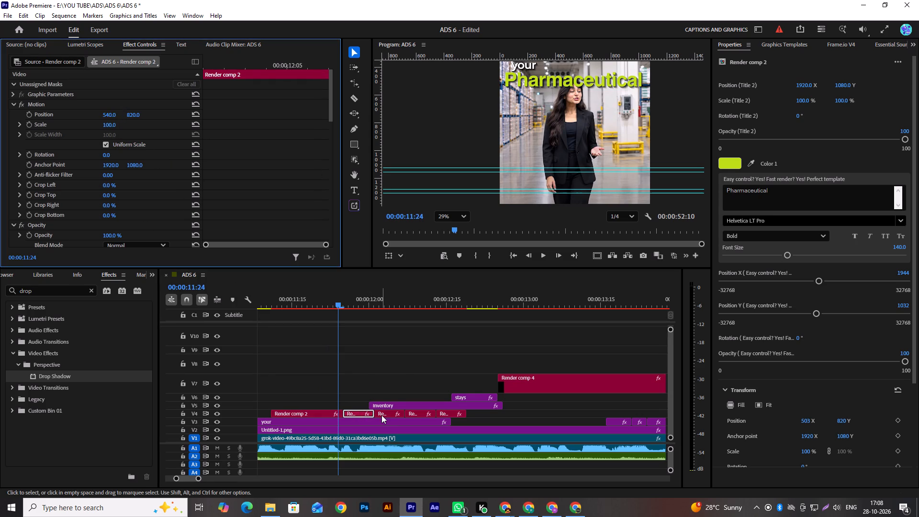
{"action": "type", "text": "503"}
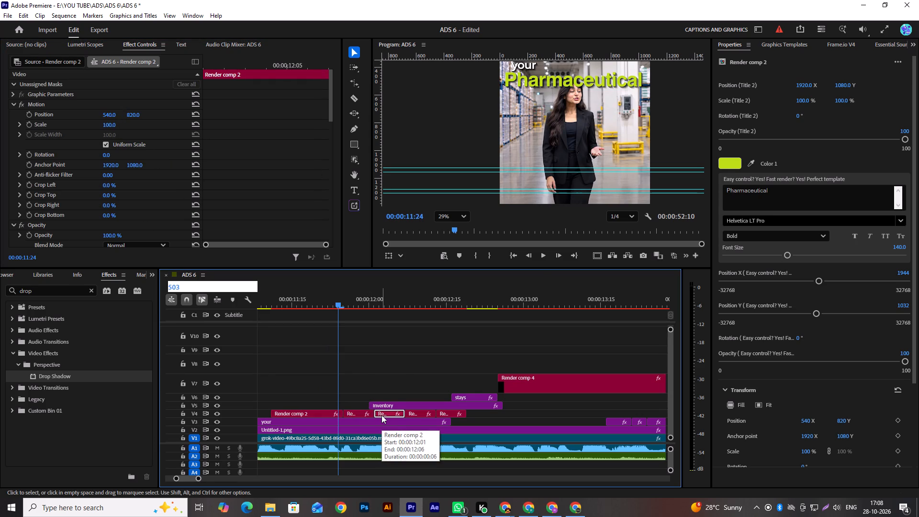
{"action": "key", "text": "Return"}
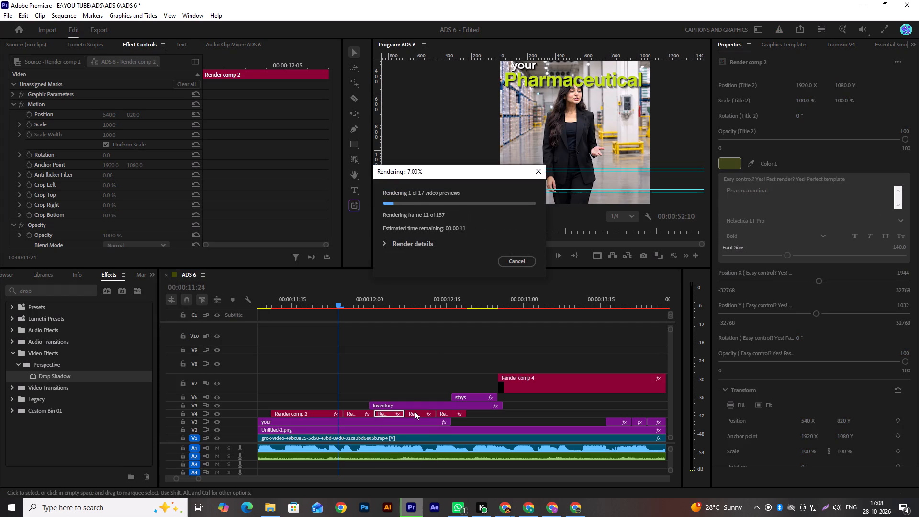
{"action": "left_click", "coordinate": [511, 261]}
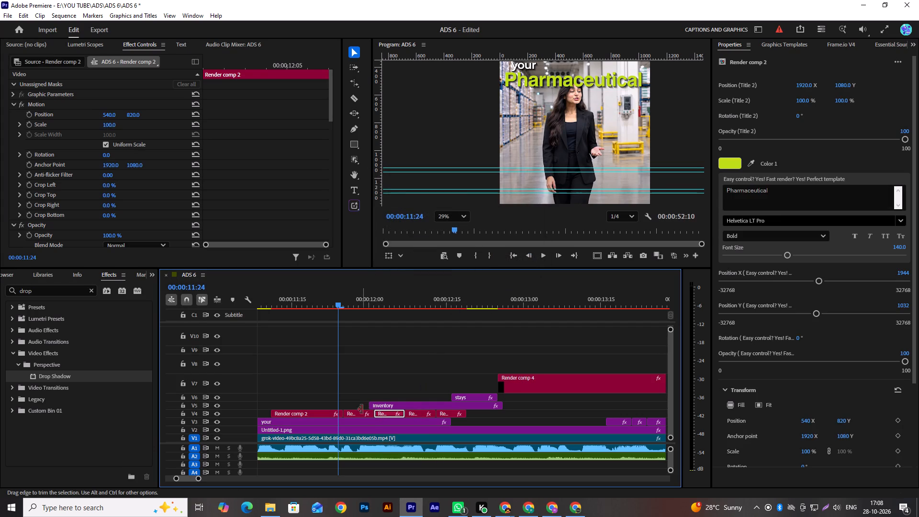
Set the Motion Position X of the third "Pharmaceutical" segment, starting at 00:00:12:01, to 503.
{"action": "left_click", "coordinate": [360, 411]}
{"action": "left_click_drag", "start_coordinate": [346, 304], "coordinate": [357, 303]}
{"action": "left_click_drag", "start_coordinate": [374, 304], "coordinate": [389, 305]}
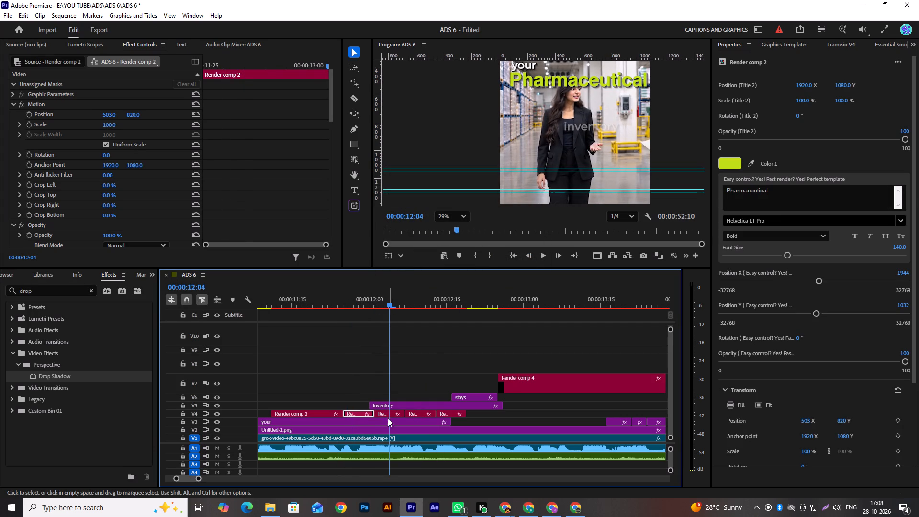
{"action": "left_click", "coordinate": [384, 412]}
{"action": "left_click", "coordinate": [109, 118]}
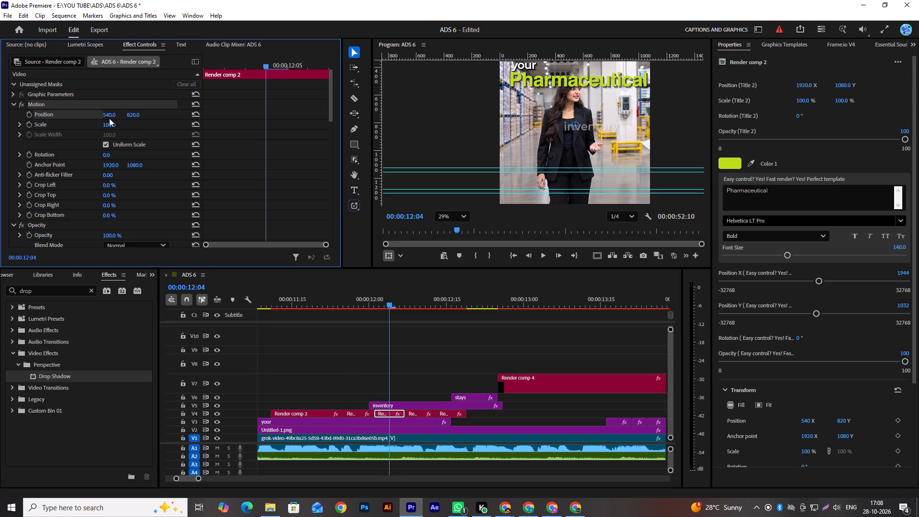
{"action": "left_click", "coordinate": [110, 113]}
{"action": "type", "text": "503"}
{"action": "key", "text": "Return"}
Set the Motion Position X of the fourth "Pharmaceutical" segment, starting at 00:00:12:07, to 503.
{"action": "left_click_drag", "start_coordinate": [401, 304], "coordinate": [407, 304]}
{"action": "left_click", "coordinate": [421, 414]}
{"action": "left_click", "coordinate": [109, 114]}
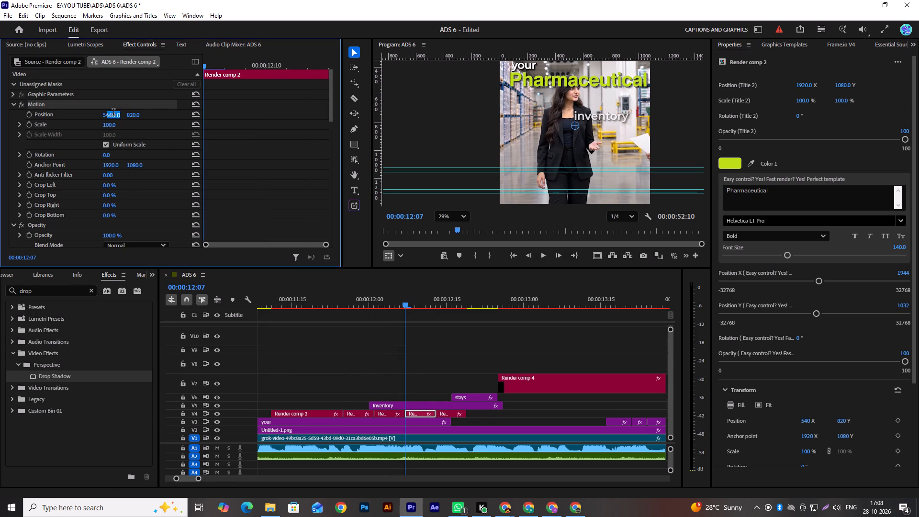
{"action": "type", "text": "503"}
{"action": "key", "text": "Return"}
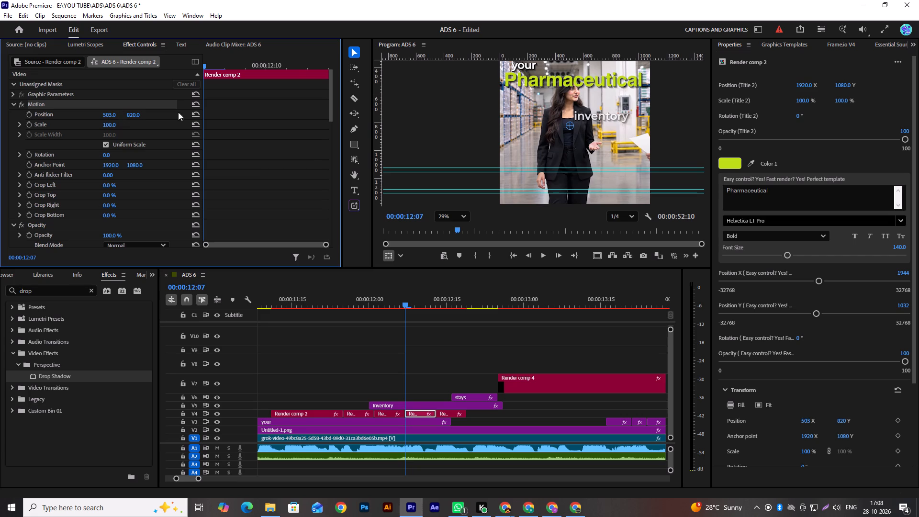
Set the Motion Position X of the last "Pharmaceutical" segment on V4, around 00:00:12:15, to 503.
{"action": "left_click", "coordinate": [448, 306]}
{"action": "left_click", "coordinate": [450, 413]}
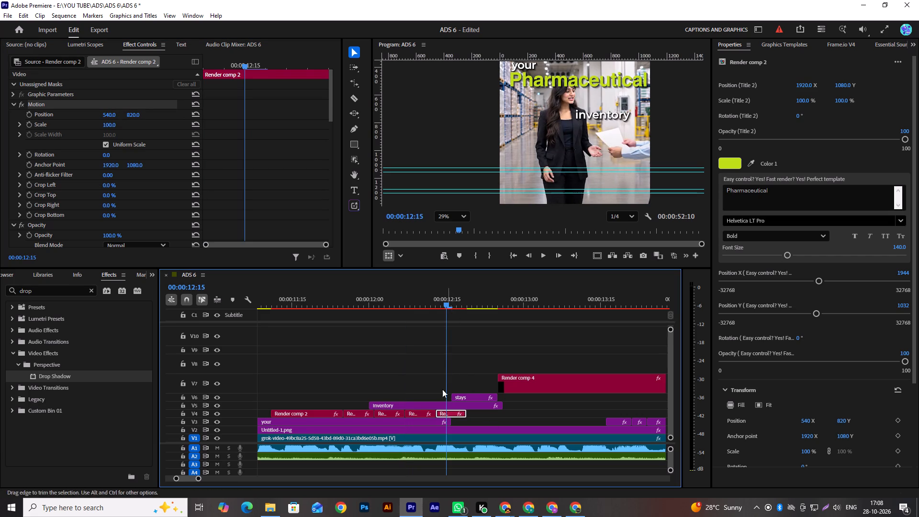
{"action": "left_click", "coordinate": [107, 116]}
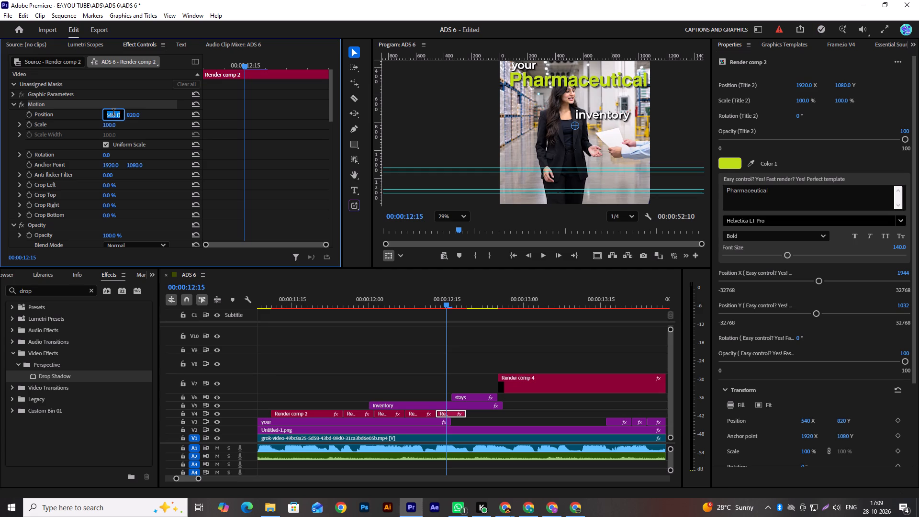
{"action": "type", "text": "503"}
{"action": "key", "text": "Return"}
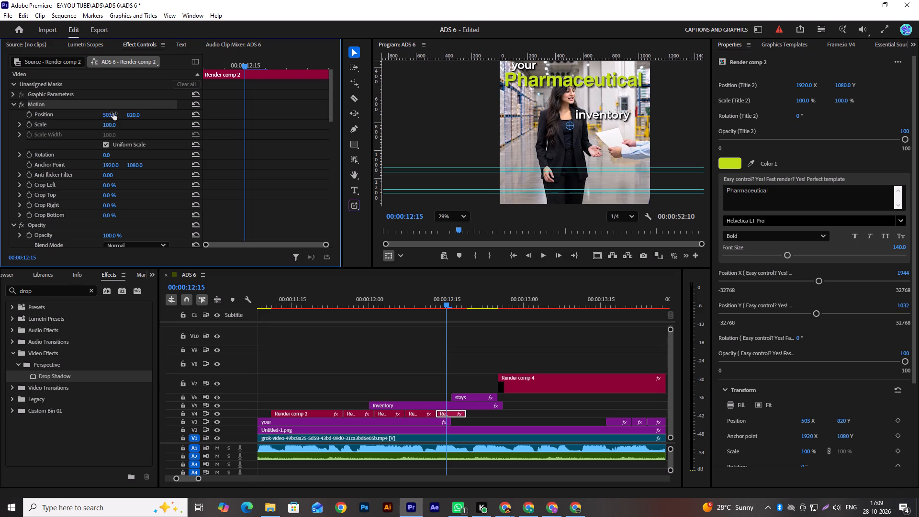
Switch to File Explorer, open the ADS 5 folder, and play the ADS 5(kochi) video to examine its caption layout.
{"action": "left_click", "coordinate": [272, 506]}
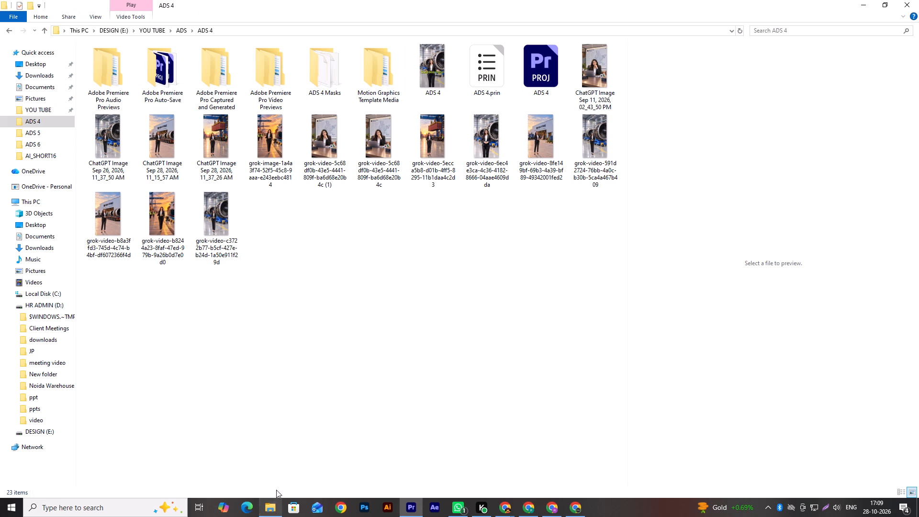
{"action": "left_click", "coordinate": [190, 28]}
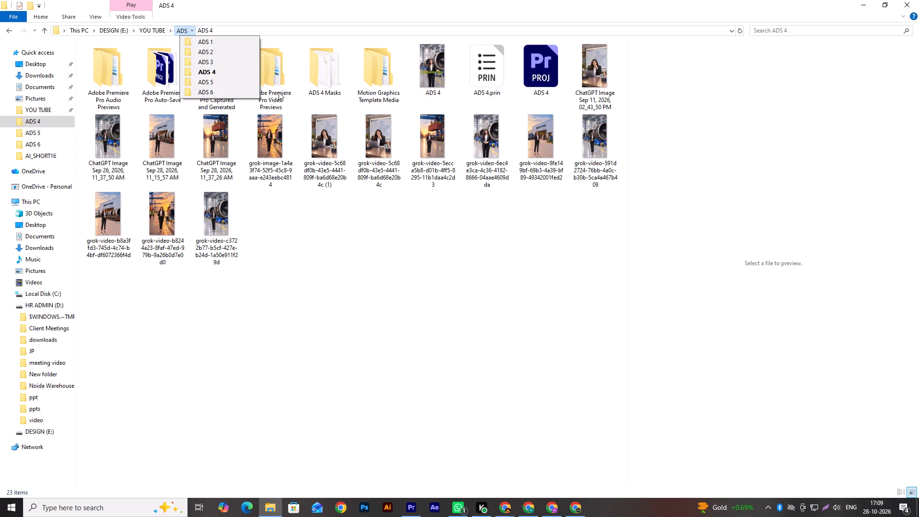
{"action": "left_click", "coordinate": [333, 212]}
{"action": "left_click", "coordinate": [165, 25]}
{"action": "left_click", "coordinate": [179, 32]}
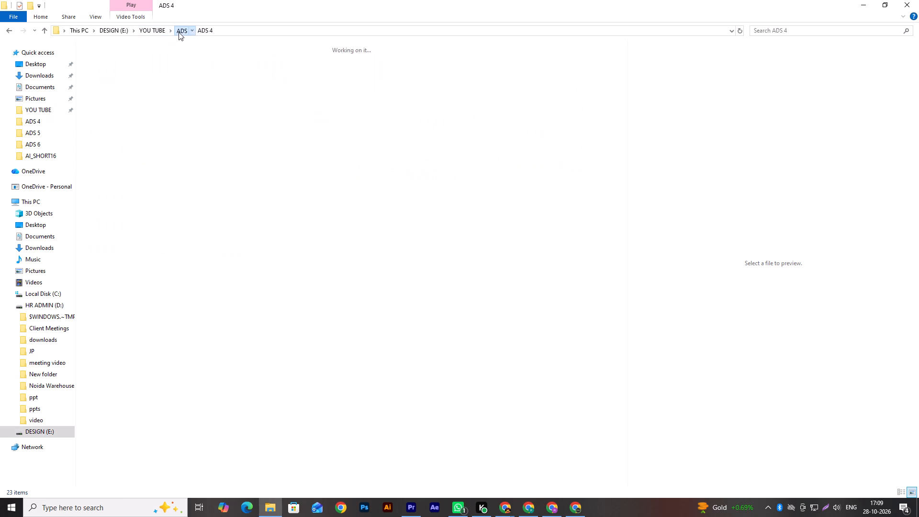
{"action": "double_click", "coordinate": [327, 78]}
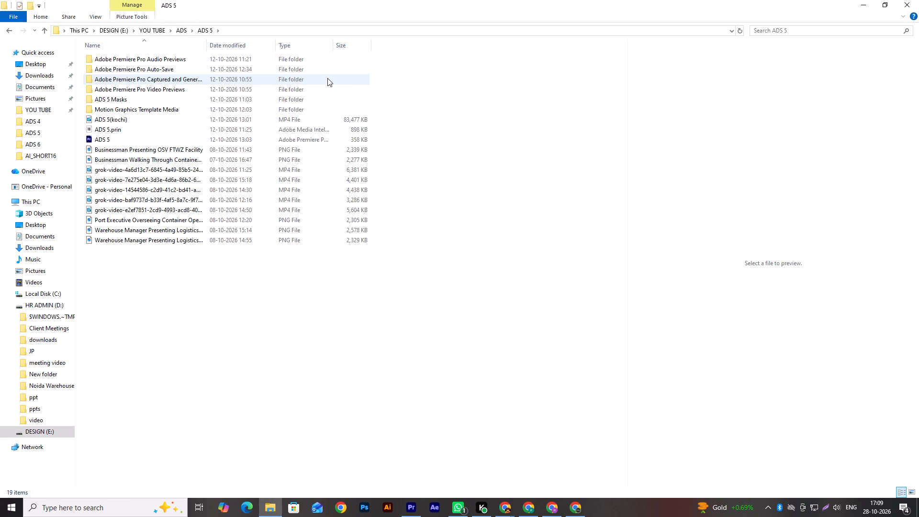
{"action": "left_click", "coordinate": [243, 117]}
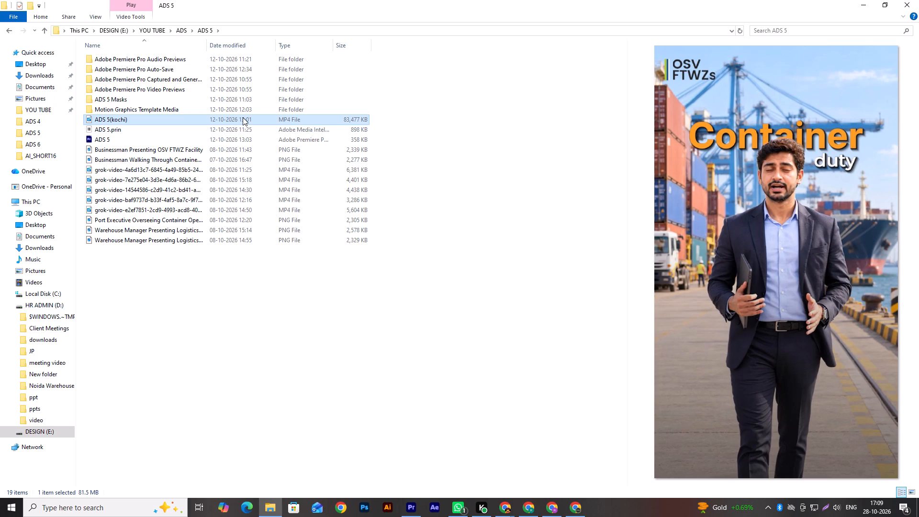
{"action": "double_click", "coordinate": [128, 120]}
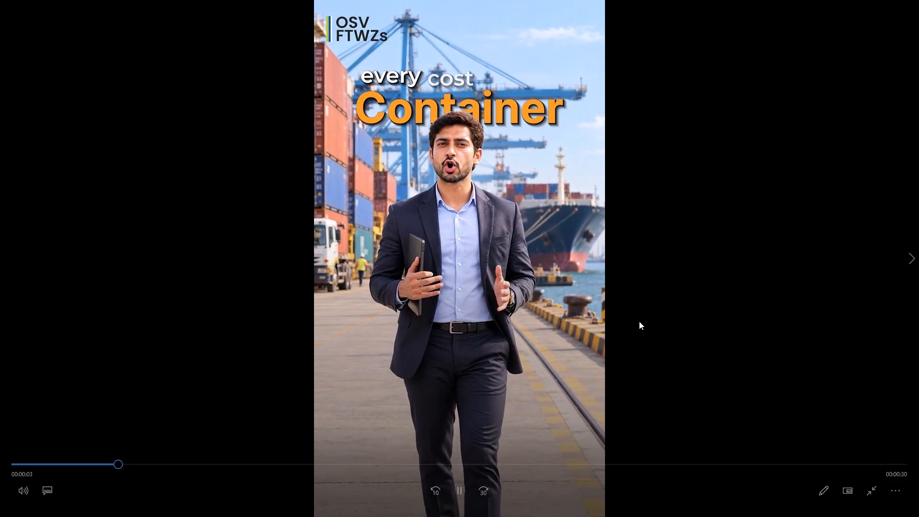
{"action": "double_click", "coordinate": [651, 228]}
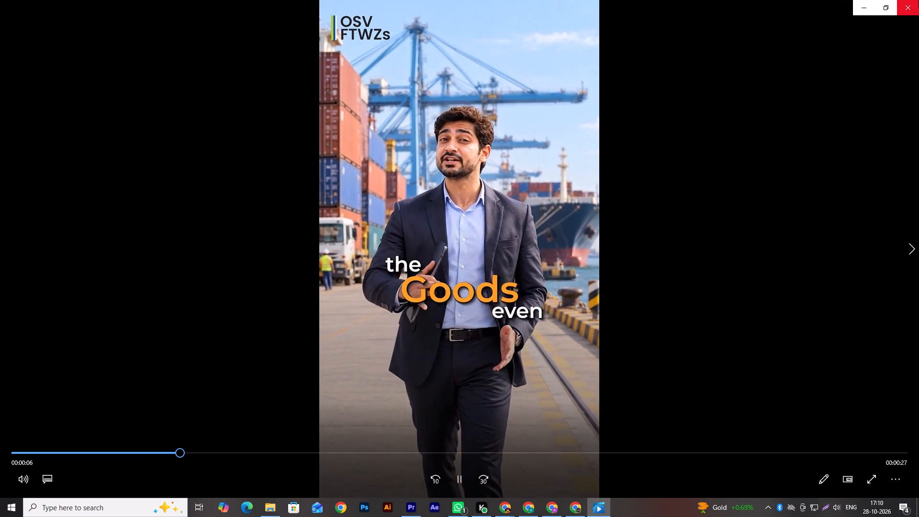
{"action": "left_click", "coordinate": [918, 0]}
{"action": "left_click", "coordinate": [454, 303]}
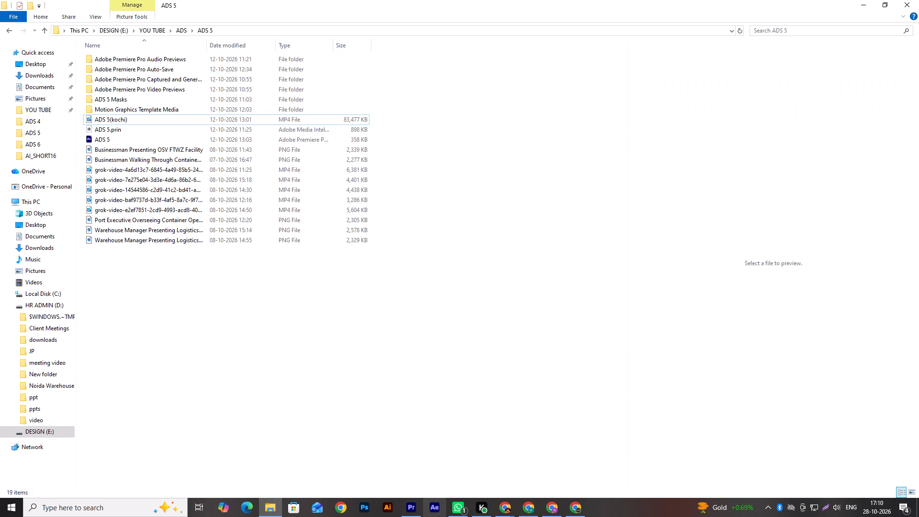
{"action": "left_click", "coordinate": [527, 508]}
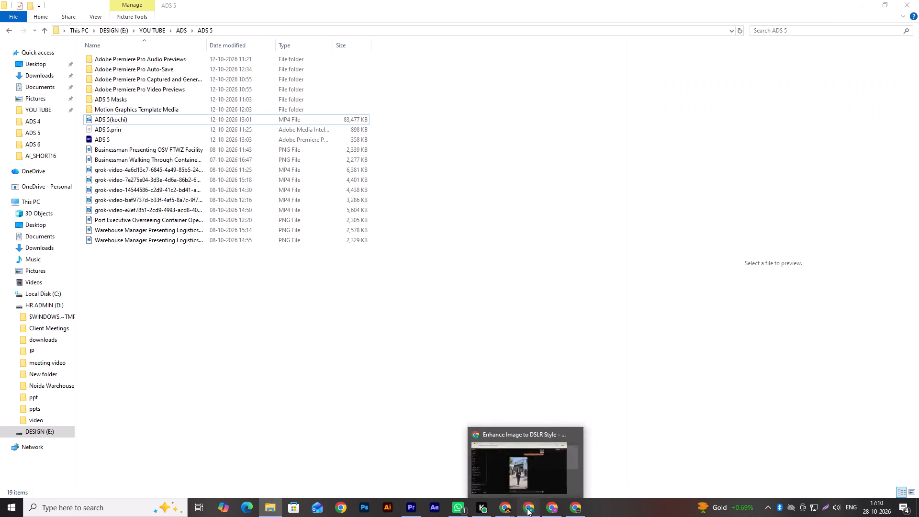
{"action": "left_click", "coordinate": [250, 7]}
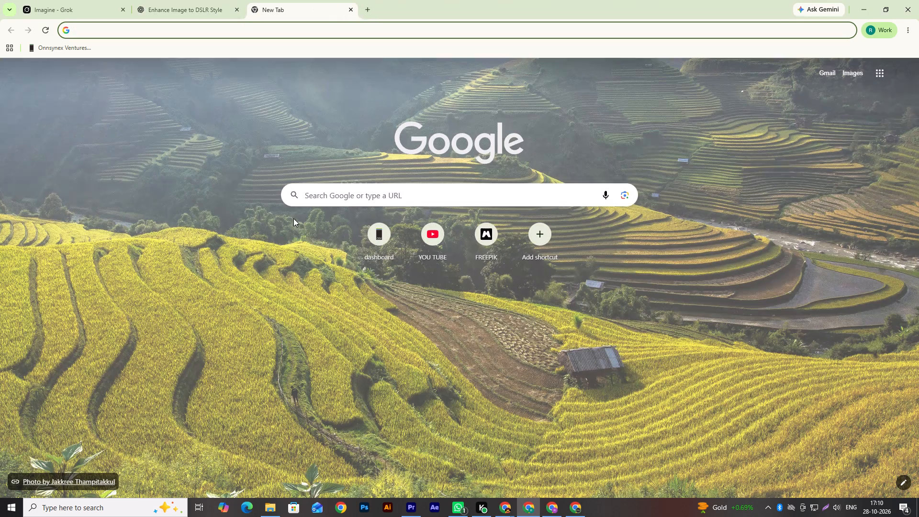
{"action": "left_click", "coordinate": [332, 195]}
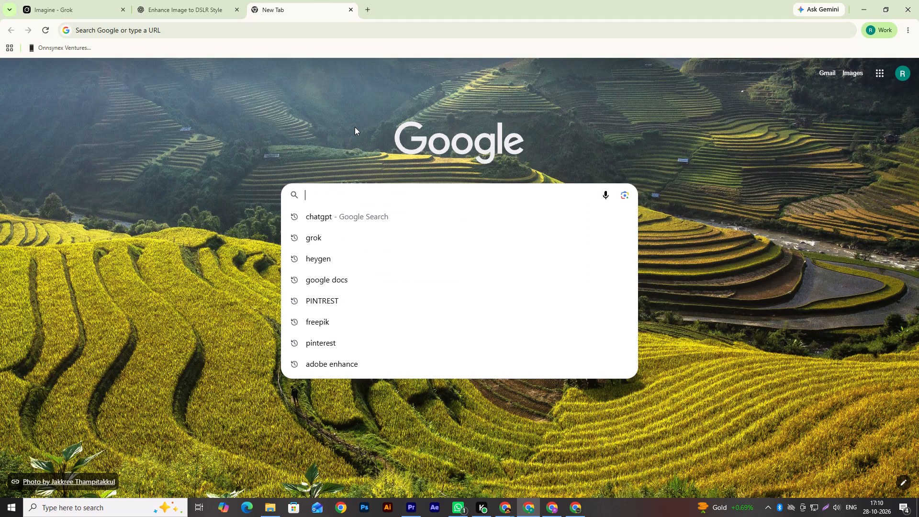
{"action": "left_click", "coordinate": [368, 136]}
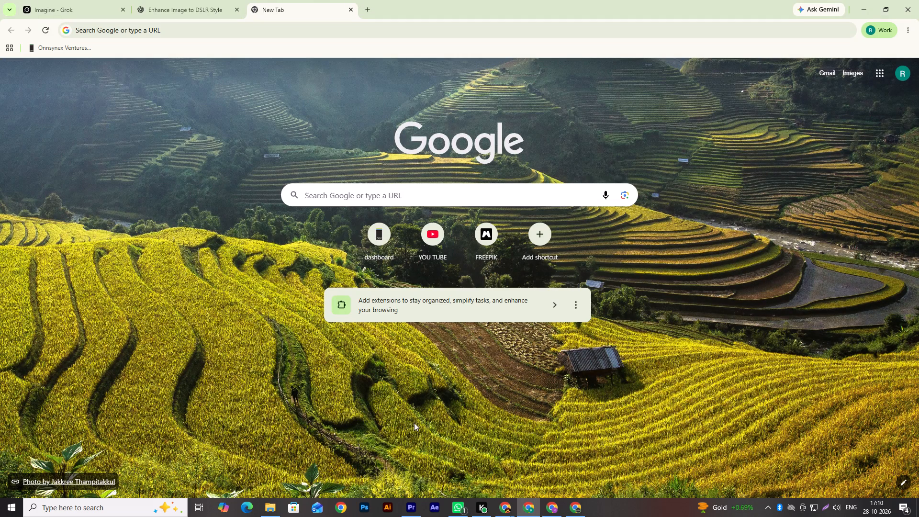
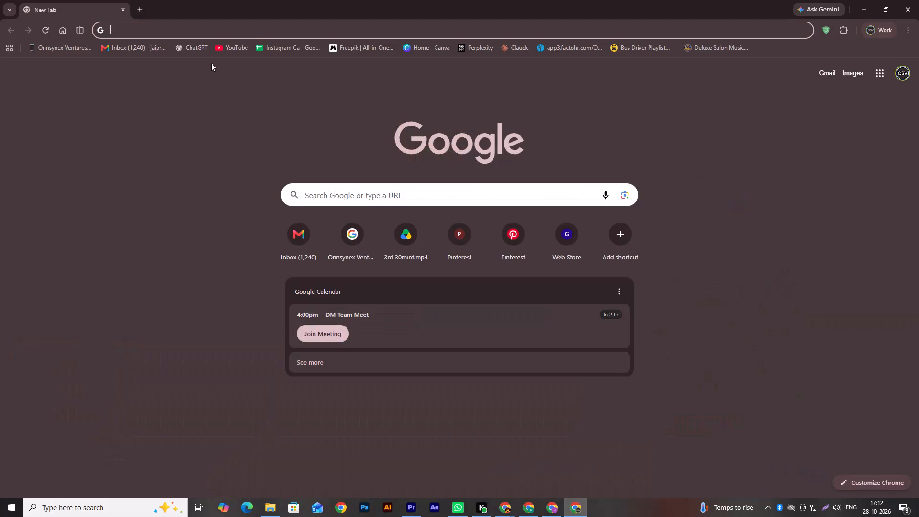
Open YouTube Studio for the OSV FTWZ channel, with Instagram loaded in a second browser tab.
{"action": "left_click", "coordinate": [218, 50]}
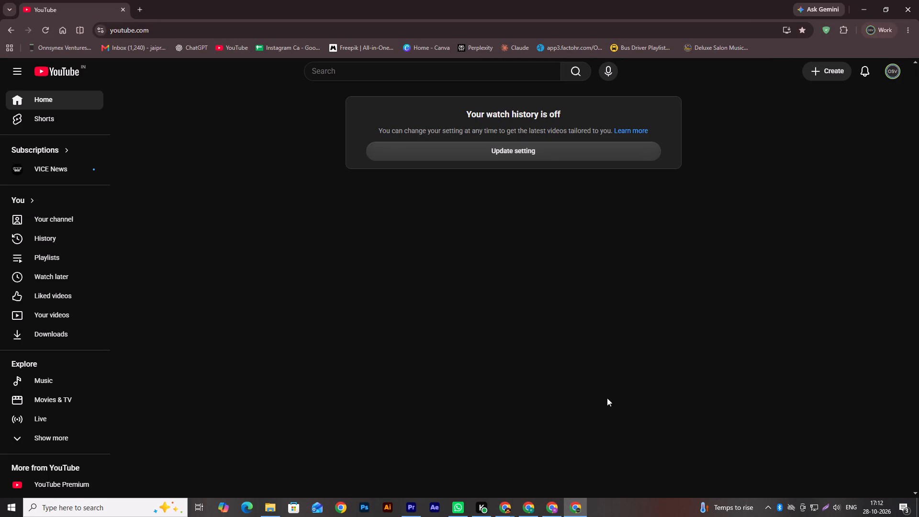
{"action": "left_click", "coordinate": [552, 506]}
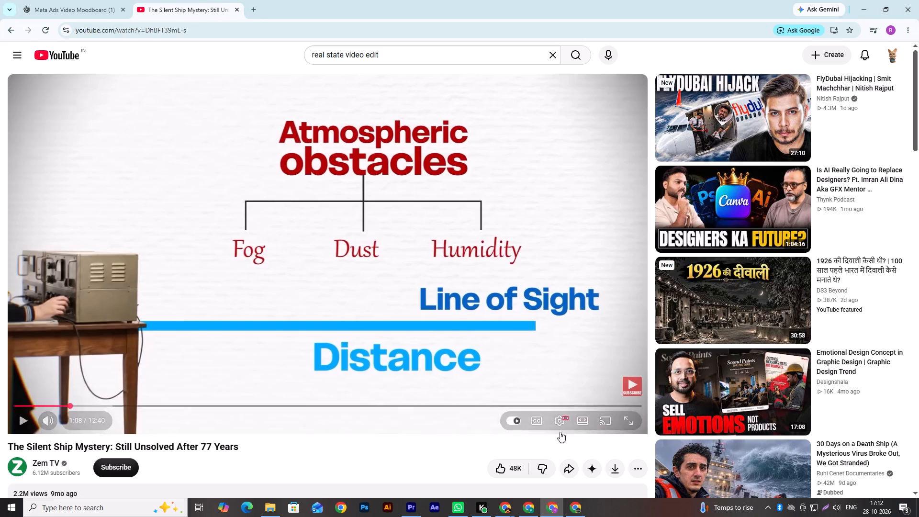
{"action": "left_click", "coordinate": [572, 501]}
{"action": "left_click", "coordinate": [146, 7]}
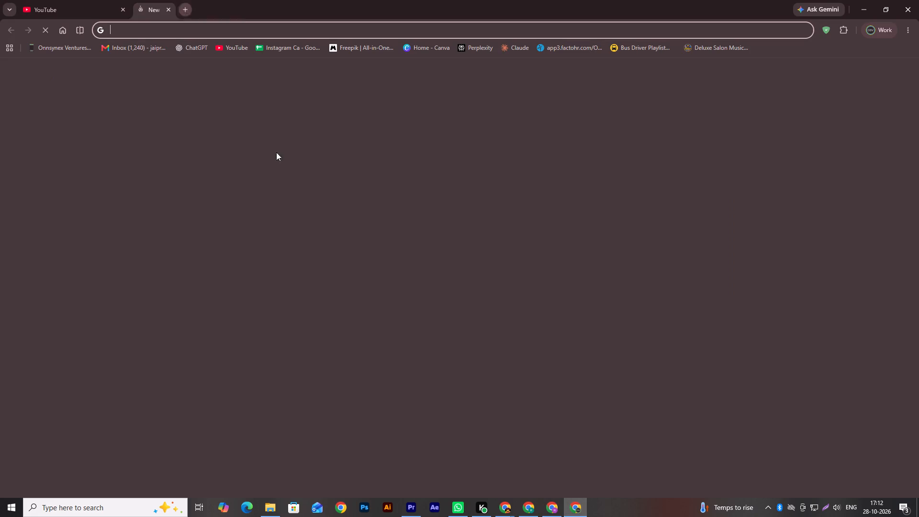
{"action": "left_click", "coordinate": [356, 189]}
{"action": "left_click", "coordinate": [343, 213]}
{"action": "left_click", "coordinate": [106, 6]}
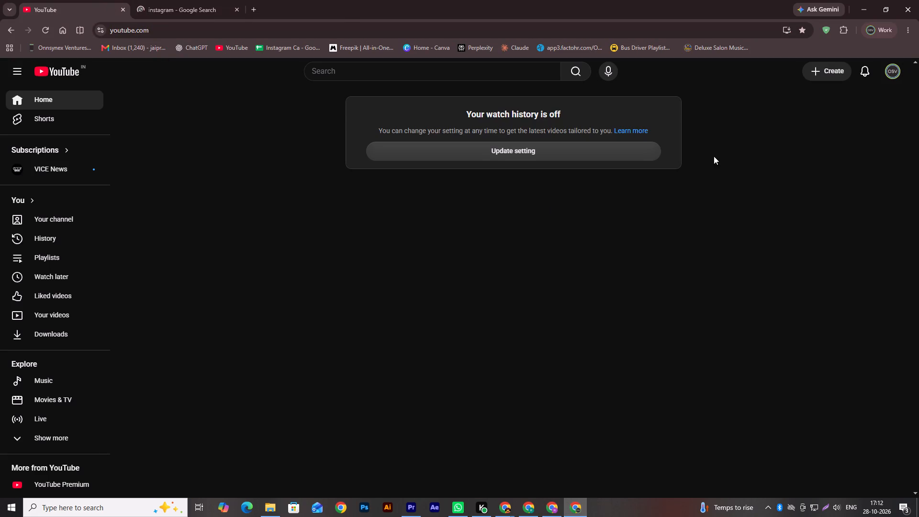
{"action": "left_click", "coordinate": [892, 75]}
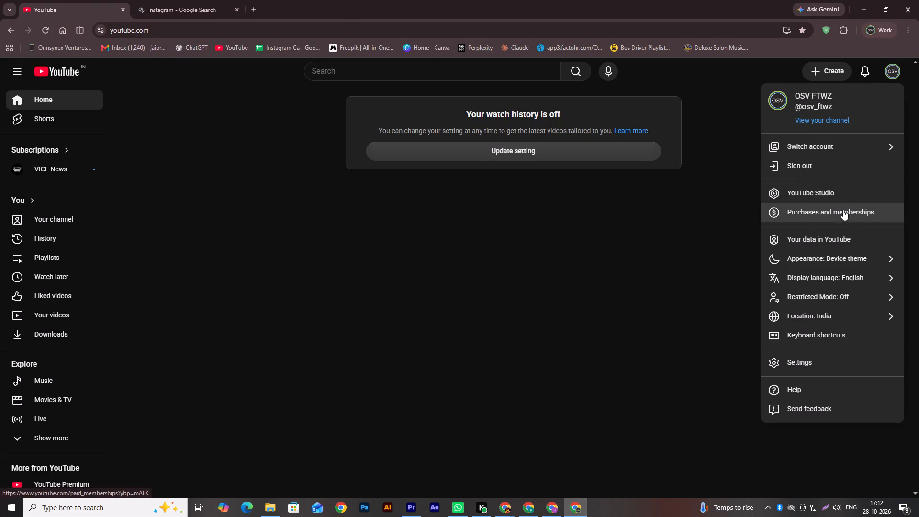
{"action": "left_click", "coordinate": [844, 197]}
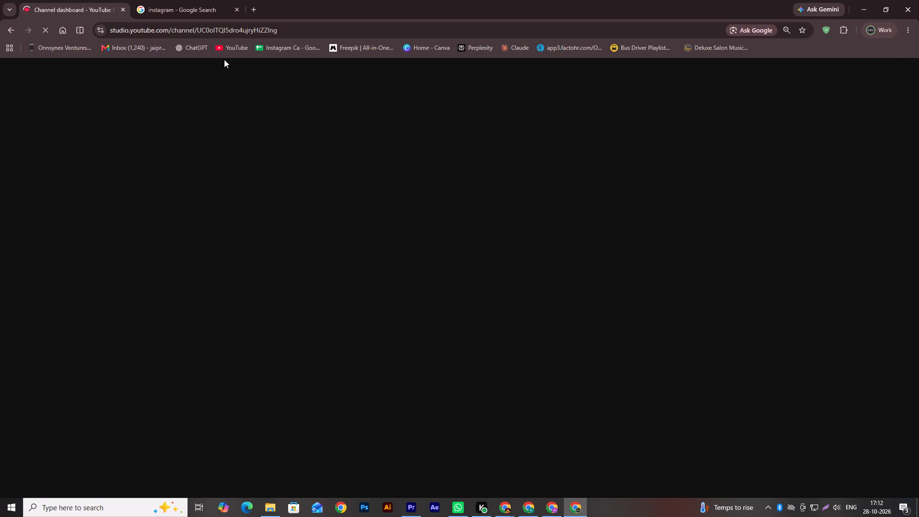
{"action": "left_click", "coordinate": [194, 0]}
{"action": "left_click", "coordinate": [163, 167]}
{"action": "left_click", "coordinate": [88, 0]}
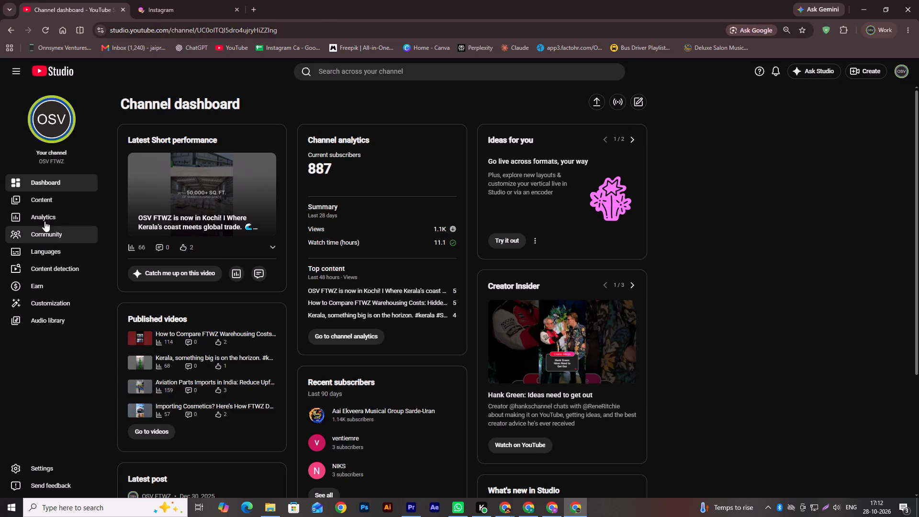
Open the details of the "AI SHORT16 1" Short from the channel's Shorts content.
{"action": "left_click", "coordinate": [51, 206]}
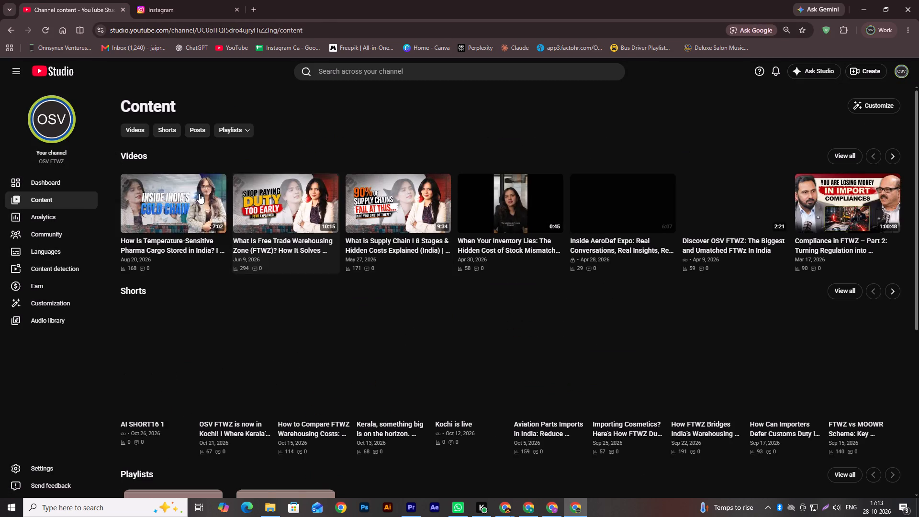
{"action": "left_click", "coordinate": [171, 130]}
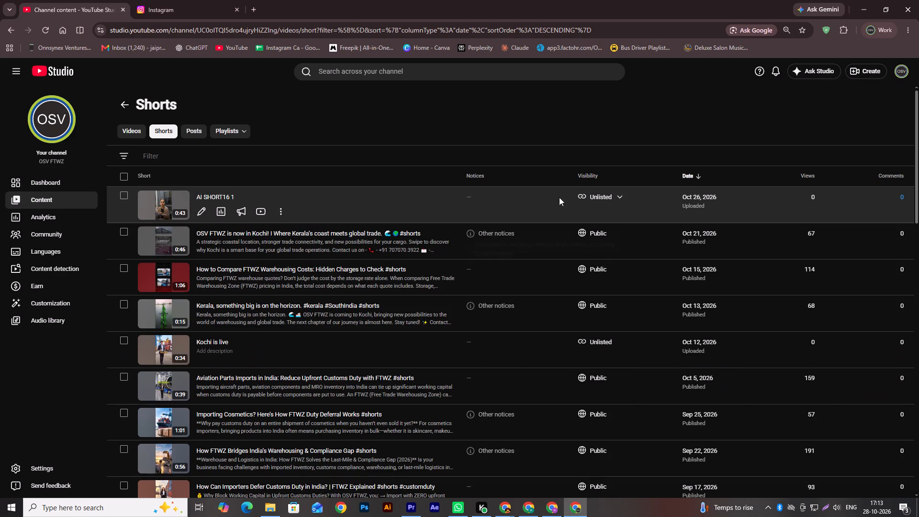
{"action": "left_click", "coordinate": [204, 214]}
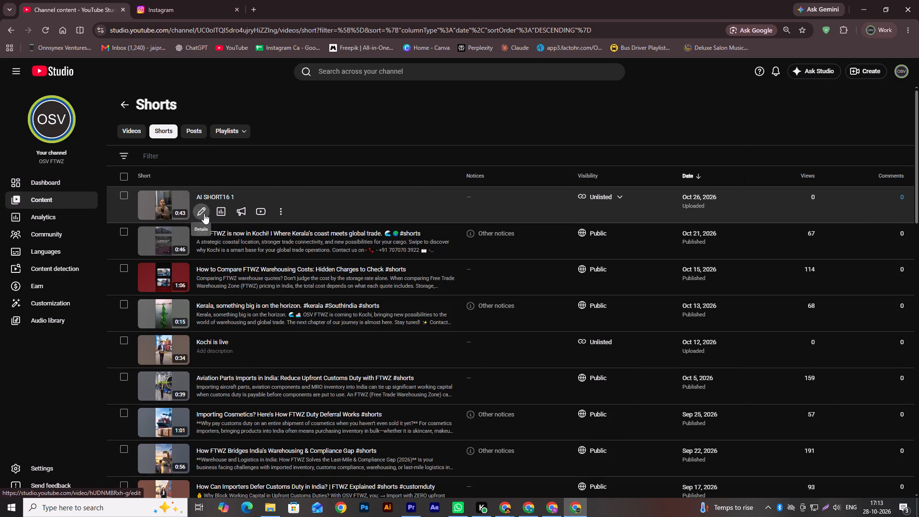
{"action": "left_click", "coordinate": [208, 0]}
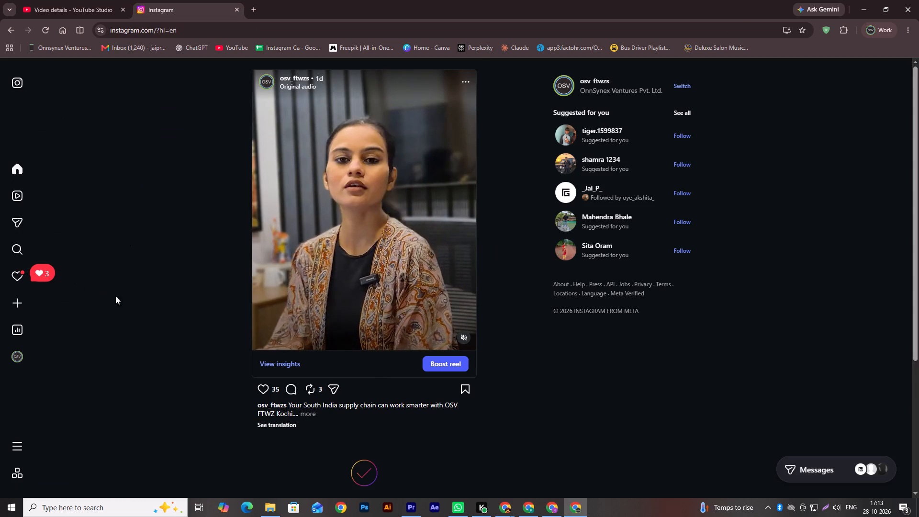
{"action": "left_click", "coordinate": [307, 412]}
{"action": "scroll", "coordinate": [414, 426], "scroll_direction": "down", "scroll_amount": 3}
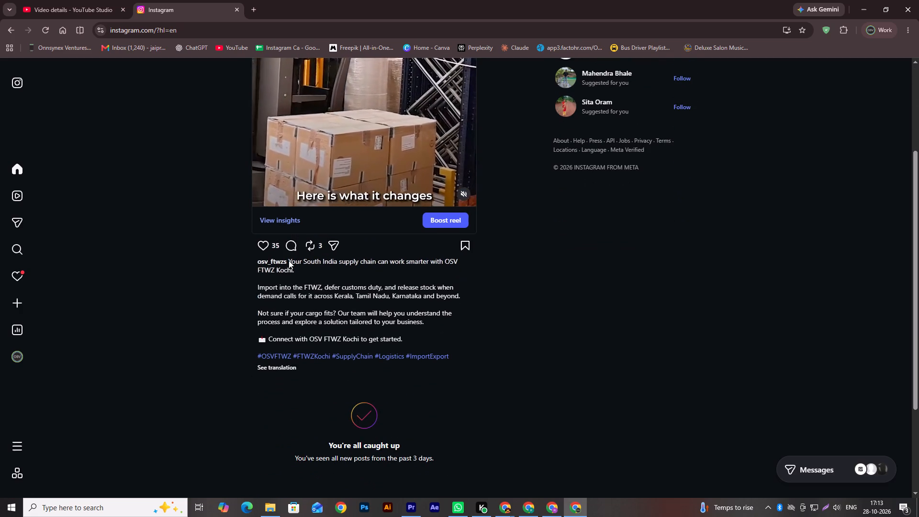
{"action": "left_click_drag", "start_coordinate": [289, 260], "coordinate": [307, 270]}
{"action": "key", "text": "ctrl+c"}
{"action": "left_click", "coordinate": [102, 0]}
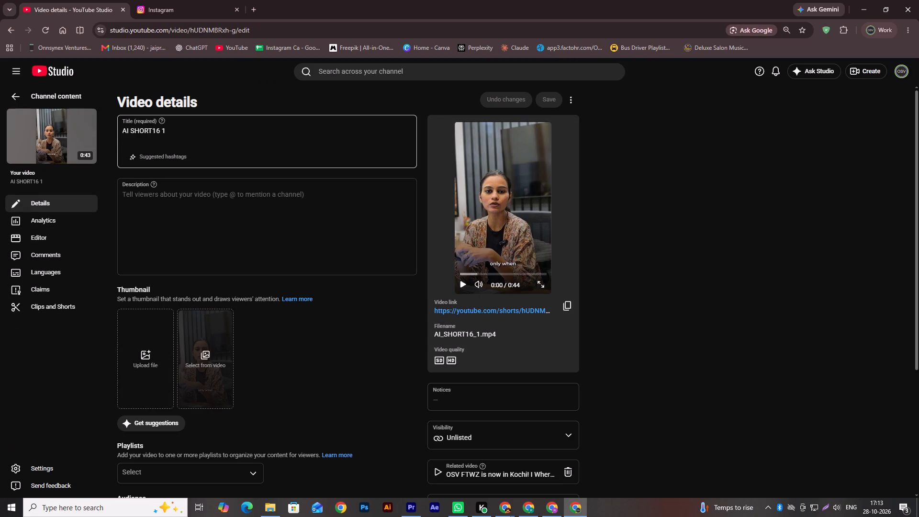
{"action": "left_click_drag", "start_coordinate": [194, 135], "coordinate": [179, 135]}
{"action": "key", "text": "ctrl+a"}
{"action": "key", "text": "ctrl+v"}
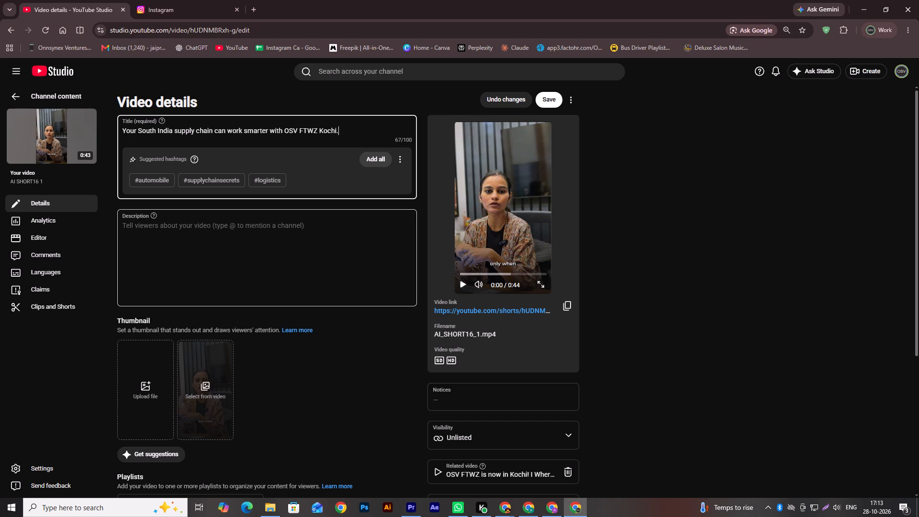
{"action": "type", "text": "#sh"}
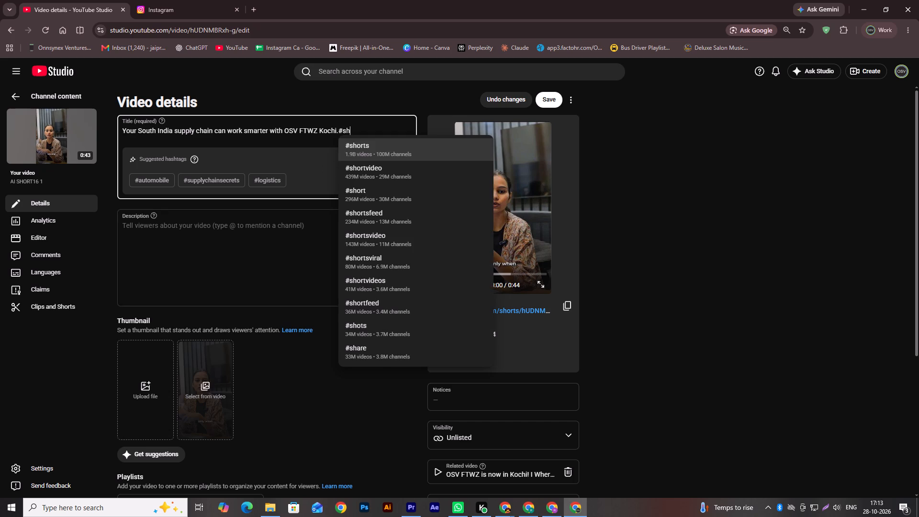
{"action": "left_click", "coordinate": [350, 152]}
Fill the Short's description with the Instagram reel caption, through "Connect with OSV FTWZ Kochi to get started.", and save the changes.
{"action": "left_click", "coordinate": [293, 227]}
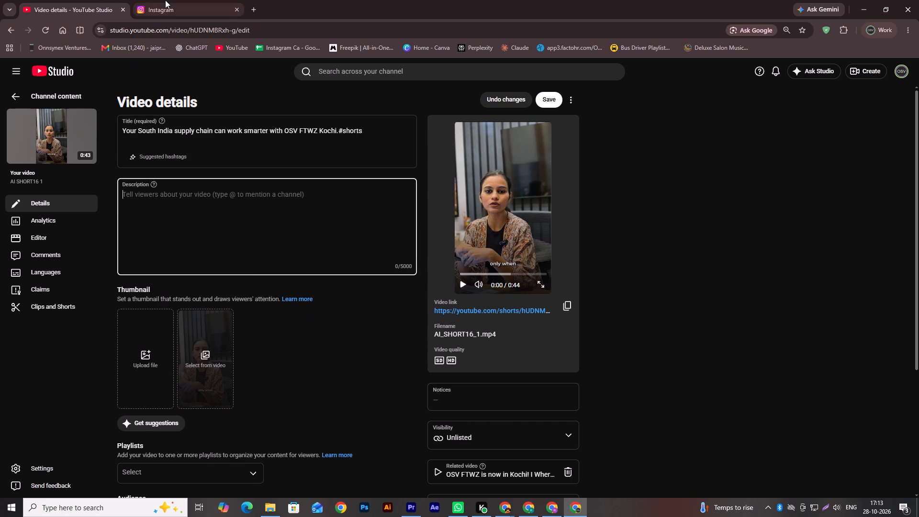
{"action": "left_click", "coordinate": [166, 0]}
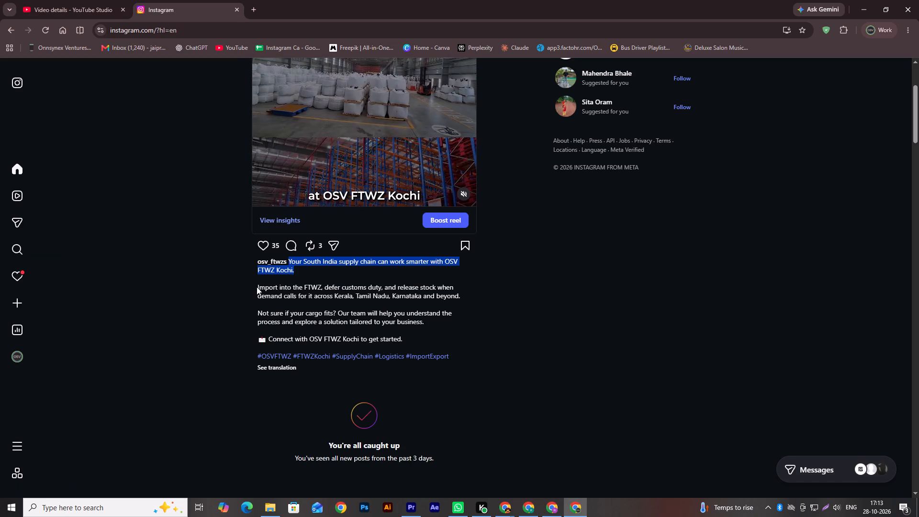
{"action": "left_click_drag", "start_coordinate": [257, 284], "coordinate": [411, 341]}
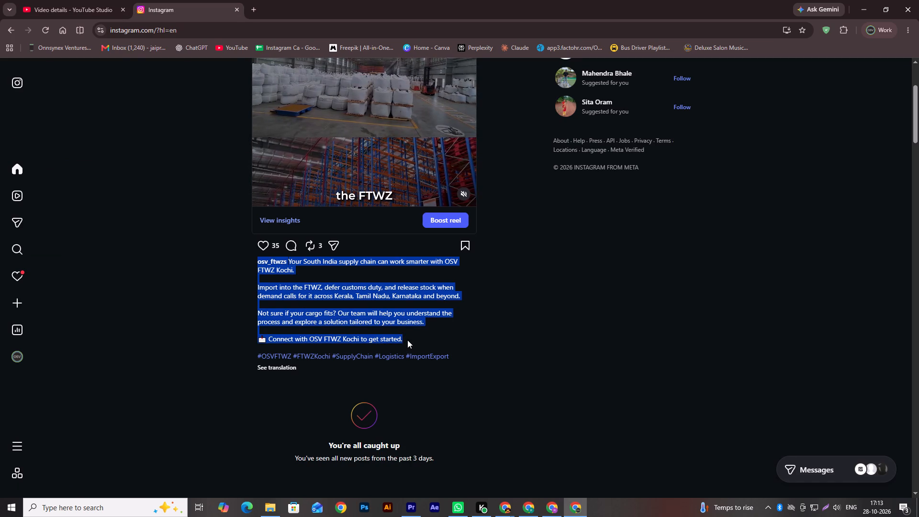
{"action": "key", "text": "ctrl+c"}
{"action": "left_click", "coordinate": [77, 0]}
{"action": "key", "text": "ctrl+v"}
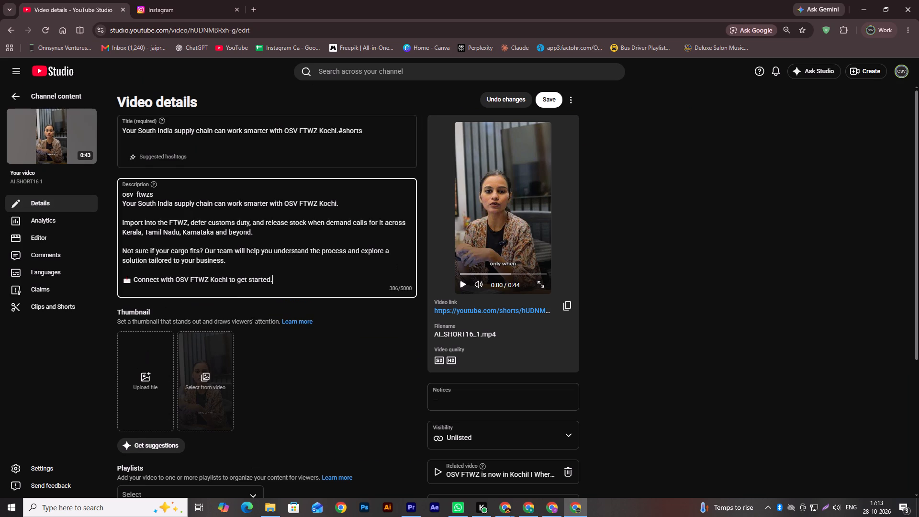
{"action": "left_click", "coordinate": [553, 98]}
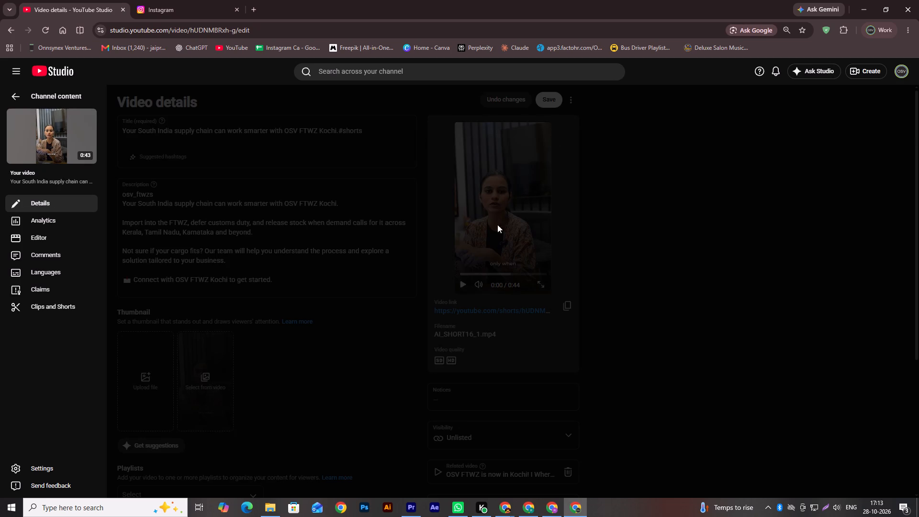
Copy the full hashtag block, starting at #OSVFTWZ, from the description of the "How to Compare FTWZ Warehousing Costs" Short.
{"action": "left_click", "coordinate": [17, 95]}
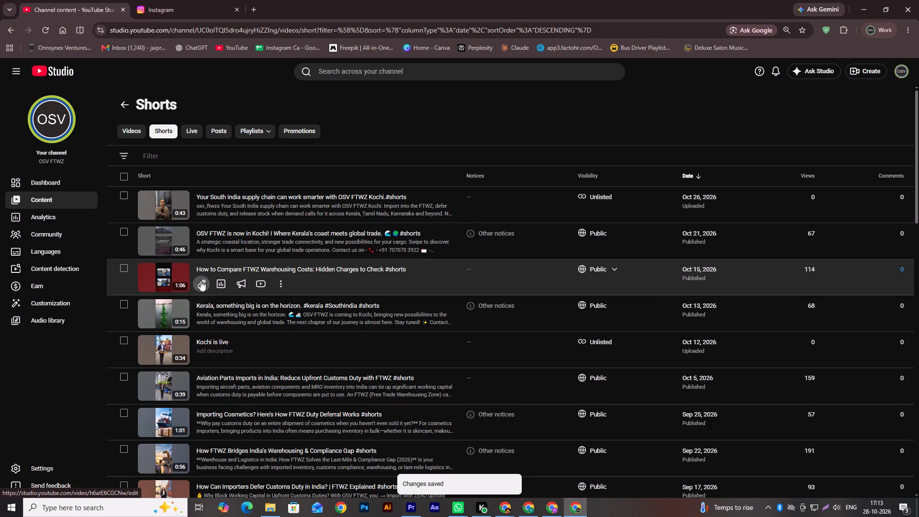
{"action": "left_click", "coordinate": [201, 281]}
{"action": "scroll", "coordinate": [280, 336], "scroll_direction": "down", "scroll_amount": 8}
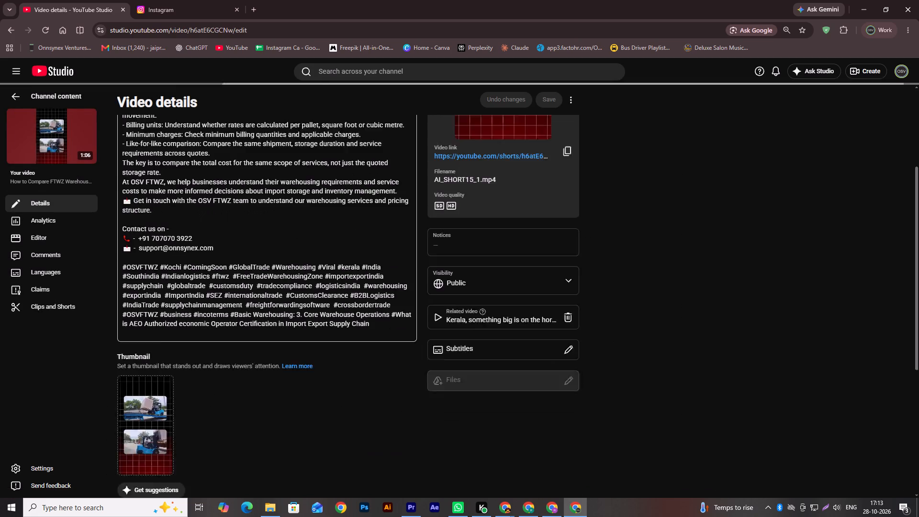
{"action": "scroll", "coordinate": [306, 311], "scroll_direction": "up", "scroll_amount": 4}
{"action": "scroll", "coordinate": [280, 324], "scroll_direction": "down", "scroll_amount": 2}
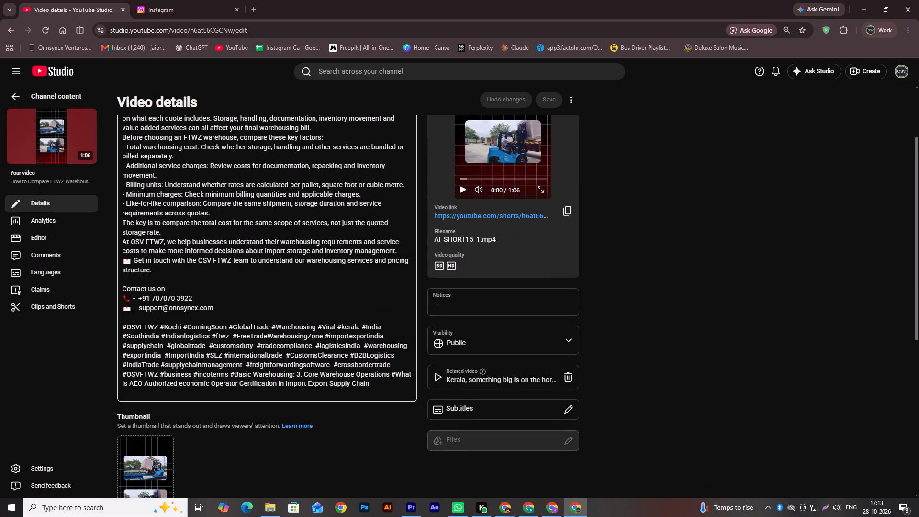
{"action": "left_click_drag", "start_coordinate": [123, 323], "coordinate": [390, 375]}
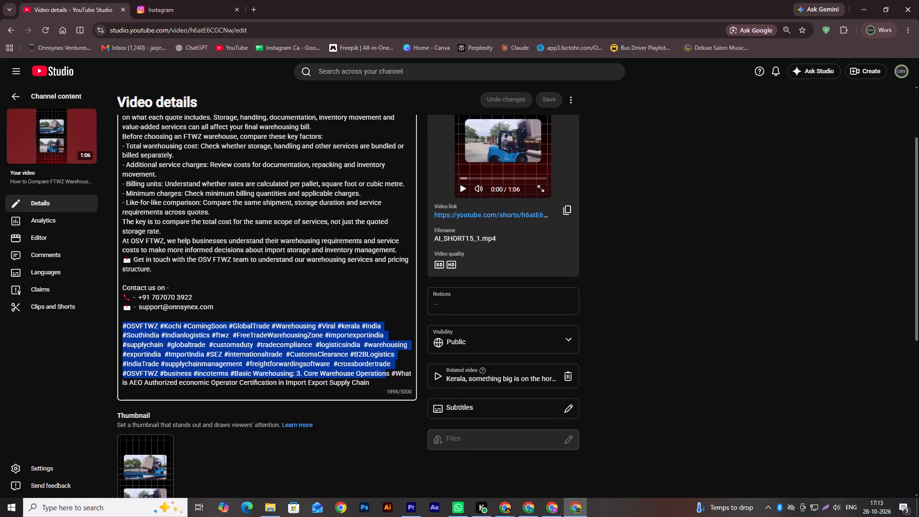
{"action": "left_click_drag", "start_coordinate": [390, 375], "coordinate": [391, 383]}
{"action": "key", "text": "ctrl+c"}
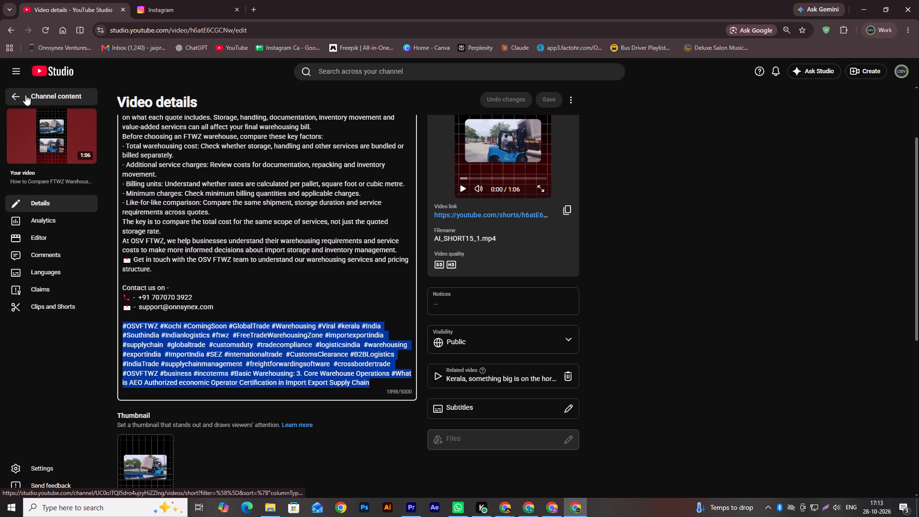
Reopen the details of the "Your South India supply chain can work smarter with OSV FTWZ Kochi.#shorts" Short.
{"action": "left_click", "coordinate": [21, 96]}
{"action": "scroll", "coordinate": [348, 348], "scroll_direction": "up", "scroll_amount": 4}
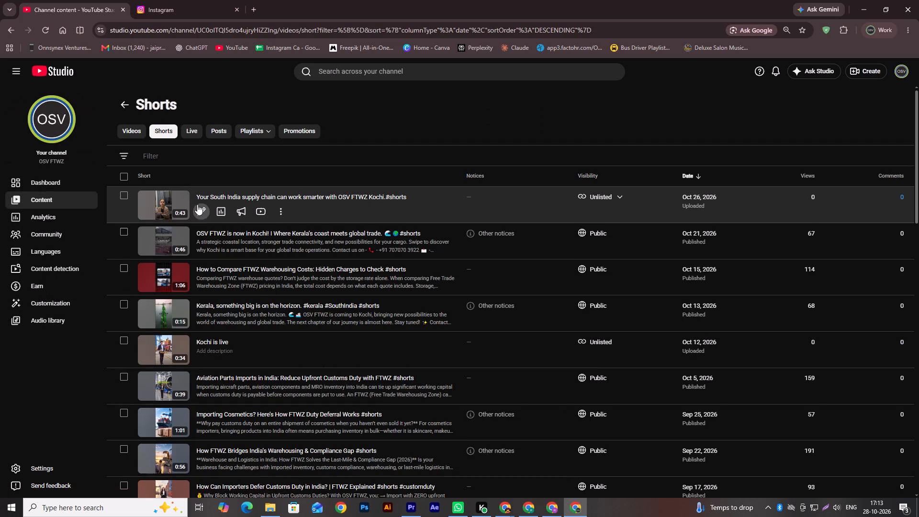
{"action": "left_click", "coordinate": [199, 213]}
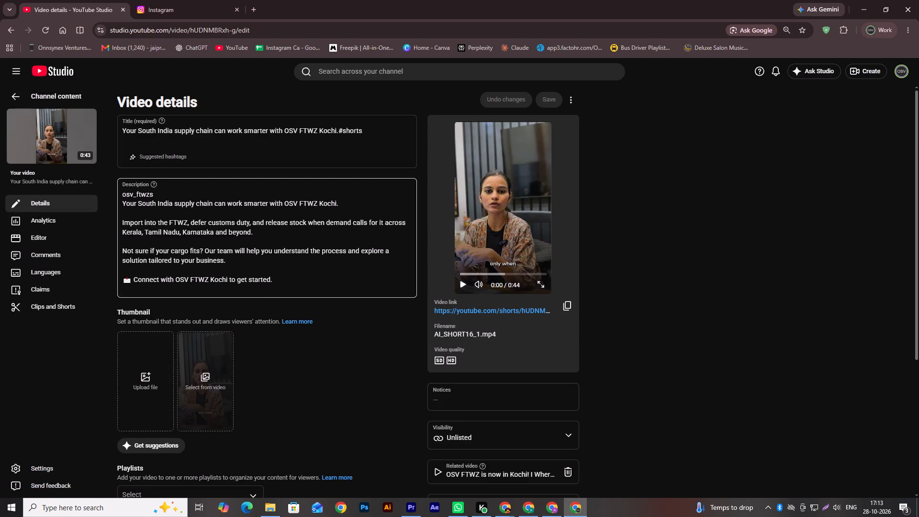
Append the copied hashtag block, starting with #OSVFTWZ #Kochi, below the last line of the video description and save the changes.
{"action": "left_click", "coordinate": [295, 279]}
{"action": "key", "text": "shift+Return"}
{"action": "key", "text": "shift+Return"}
{"action": "key", "text": "ctrl+v"}
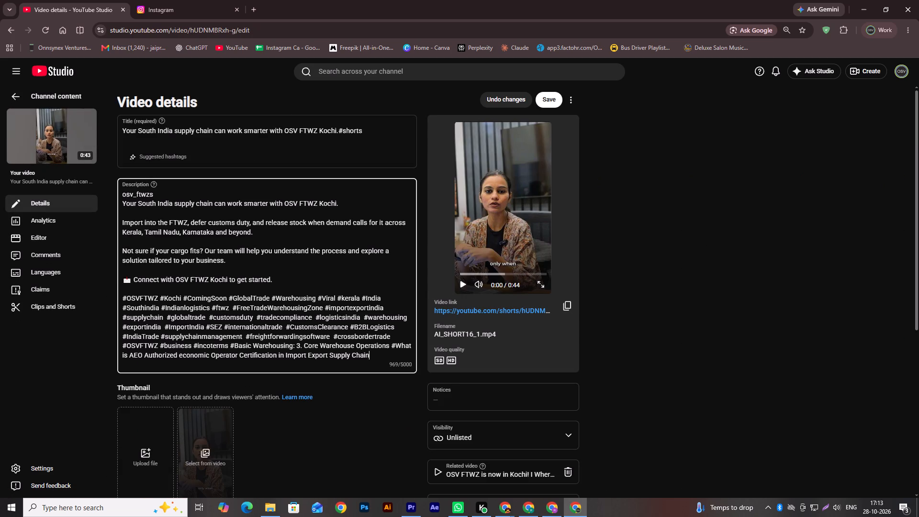
{"action": "left_click", "coordinate": [545, 97]}
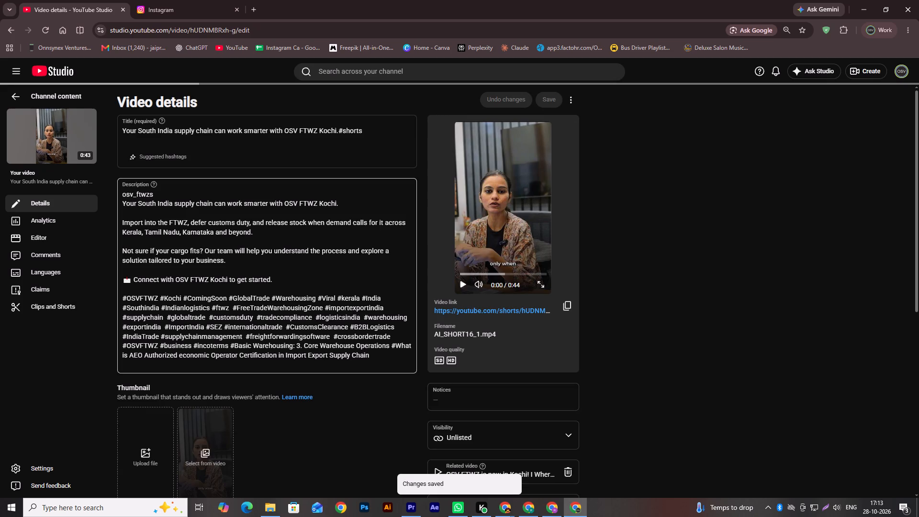
{"action": "scroll", "coordinate": [296, 334], "scroll_direction": "down", "scroll_amount": 8}
{"action": "scroll", "coordinate": [296, 334], "scroll_direction": "up", "scroll_amount": 6}
{"action": "scroll", "coordinate": [296, 334], "scroll_direction": "down", "scroll_amount": 6}
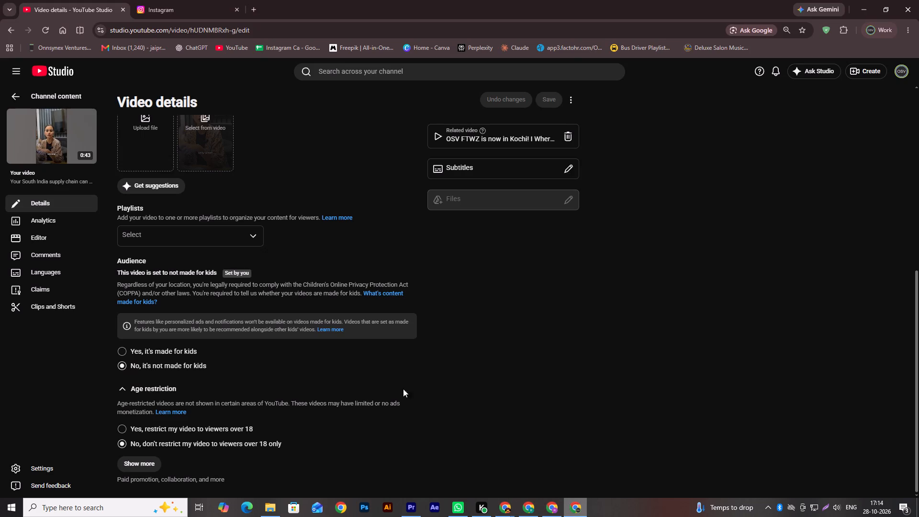
{"action": "scroll", "coordinate": [367, 313], "scroll_direction": "down", "scroll_amount": 9}
{"action": "left_click", "coordinate": [146, 462]}
{"action": "scroll", "coordinate": [416, 337], "scroll_direction": "down", "scroll_amount": 14}
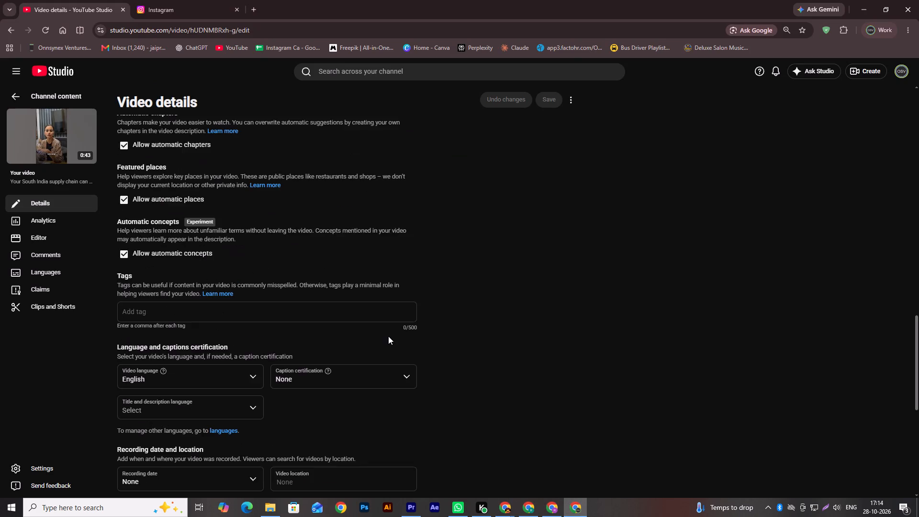
{"action": "scroll", "coordinate": [388, 336], "scroll_direction": "down", "scroll_amount": 5}
{"action": "scroll", "coordinate": [258, 234], "scroll_direction": "up", "scroll_amount": 3}
{"action": "left_click", "coordinate": [138, 192]}
{"action": "key", "text": "ctrl+v"}
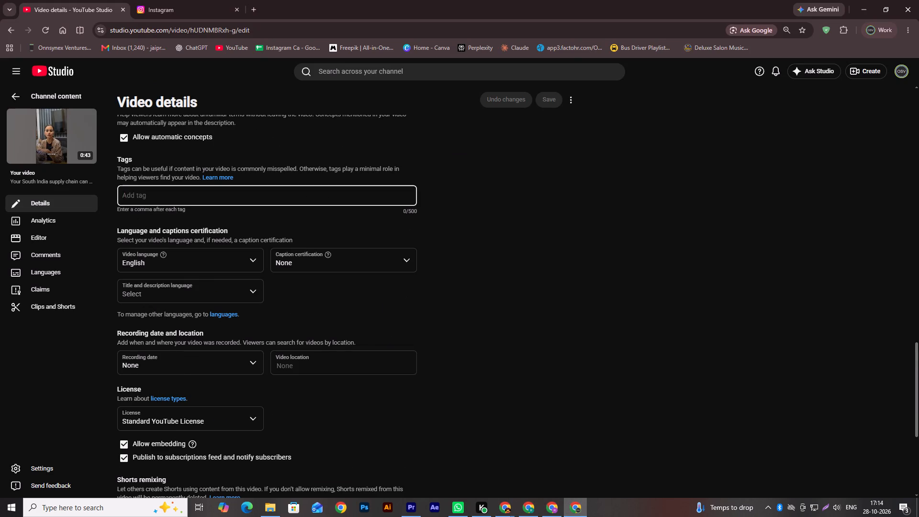
Remove the distribution network, cargo transport, port logistics, 3PL, international shipping, logistics hub, B2B logistics, FTWZ, maritime logistics and global shipping tags, and save.
{"action": "left_click", "coordinate": [242, 371]}
{"action": "left_click", "coordinate": [263, 352]}
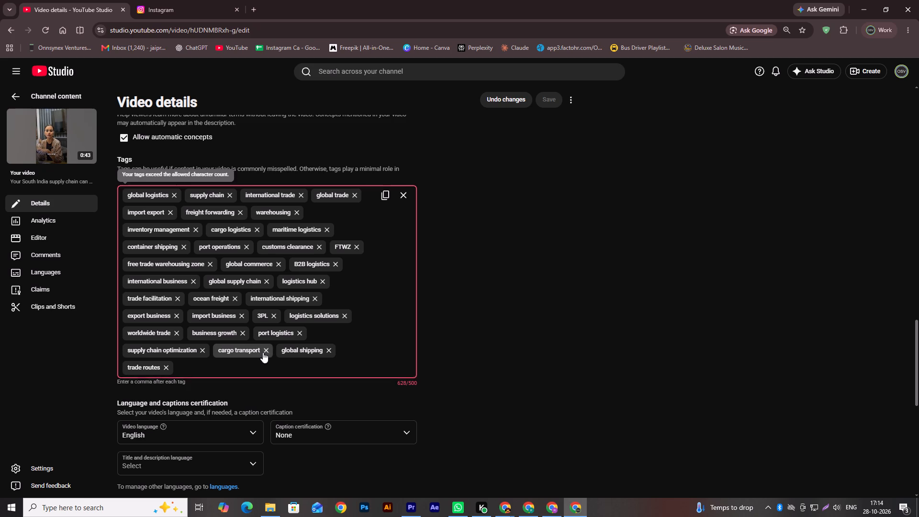
{"action": "left_click", "coordinate": [298, 335]}
{"action": "left_click", "coordinate": [276, 316]}
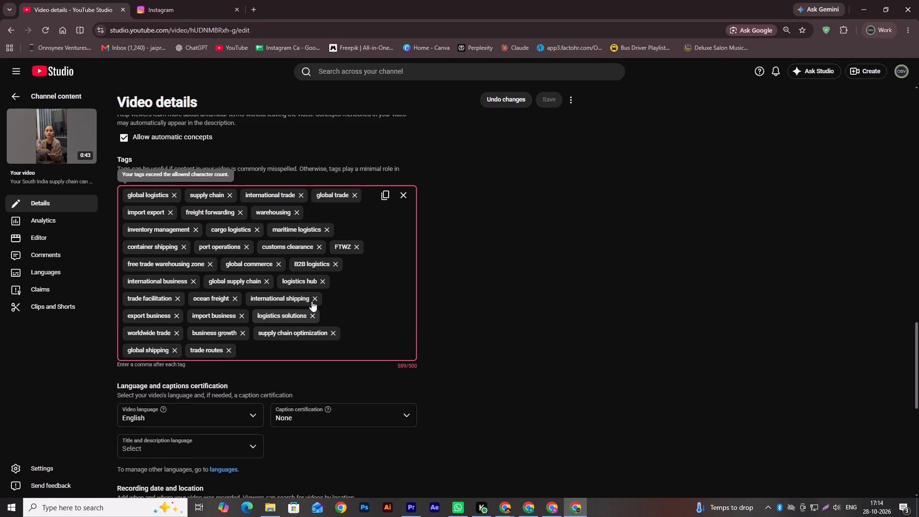
{"action": "left_click", "coordinate": [312, 301]}
{"action": "left_click", "coordinate": [325, 281]}
{"action": "left_click", "coordinate": [337, 263]}
{"action": "left_click", "coordinate": [361, 247]}
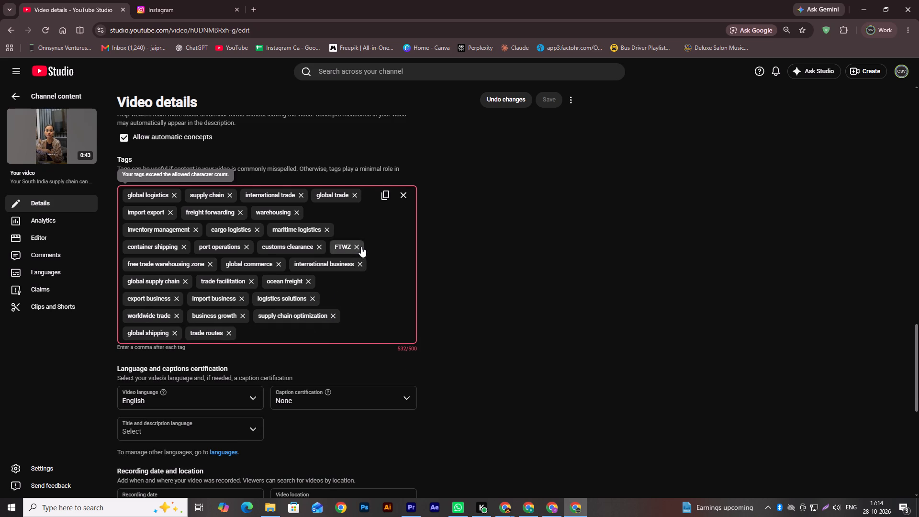
{"action": "left_click", "coordinate": [328, 232]}
{"action": "left_click", "coordinate": [327, 312]}
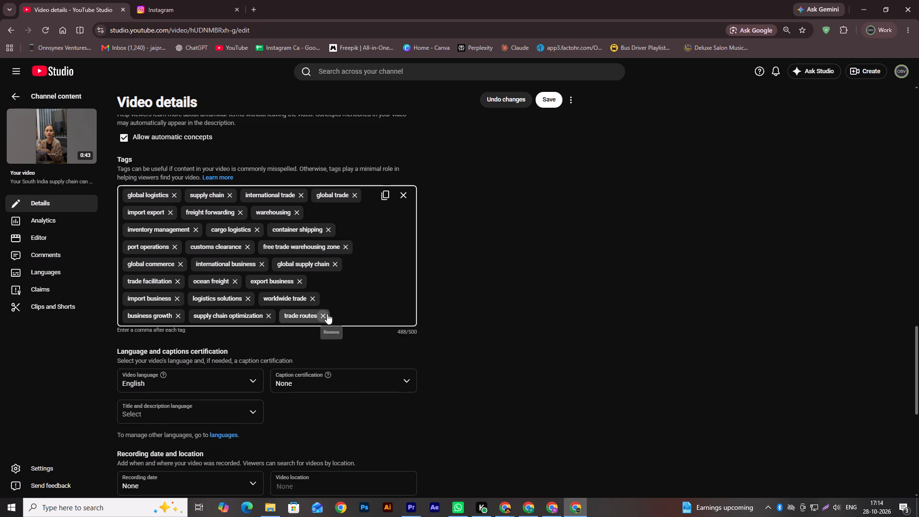
{"action": "left_click", "coordinate": [553, 94]}
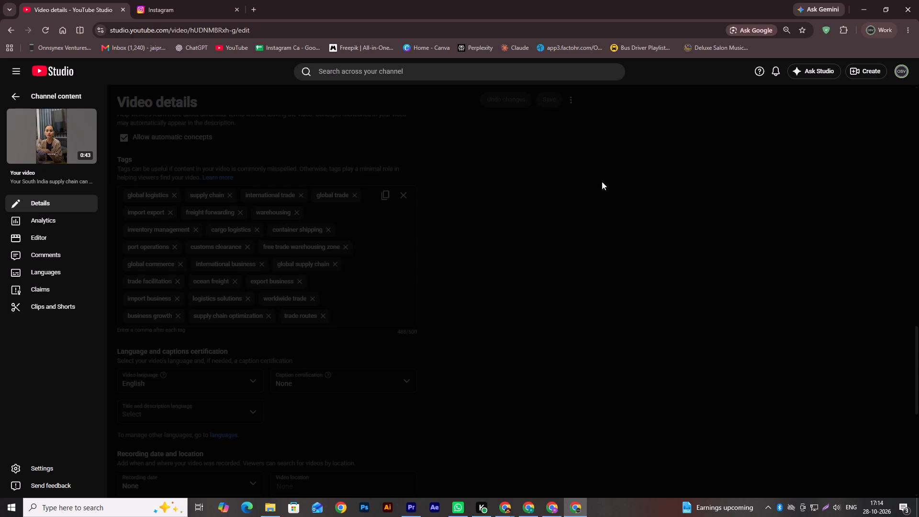
Review the remaining video settings and the description on the video details page.
{"action": "scroll", "coordinate": [588, 325], "scroll_direction": "down", "scroll_amount": 9}
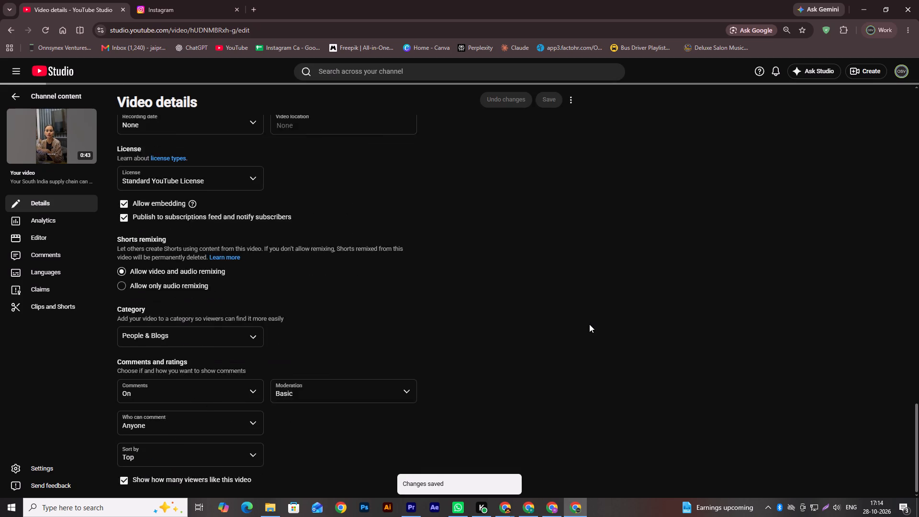
{"action": "scroll", "coordinate": [589, 324], "scroll_direction": "up", "scroll_amount": 10}
{"action": "scroll", "coordinate": [591, 324], "scroll_direction": "down", "scroll_amount": 1}
{"action": "scroll", "coordinate": [595, 321], "scroll_direction": "up", "scroll_amount": 3}
{"action": "scroll", "coordinate": [595, 321], "scroll_direction": "down", "scroll_amount": 1}
{"action": "scroll", "coordinate": [595, 321], "scroll_direction": "up", "scroll_amount": 17}
{"action": "scroll", "coordinate": [595, 321], "scroll_direction": "down", "scroll_amount": 1}
{"action": "scroll", "coordinate": [595, 321], "scroll_direction": "up", "scroll_amount": 3}
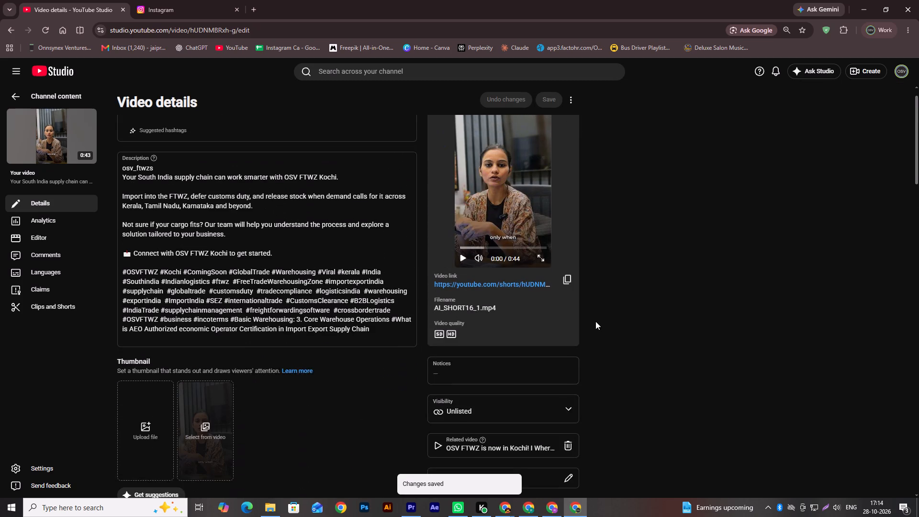
{"action": "scroll", "coordinate": [629, 236], "scroll_direction": "up", "scroll_amount": 6}
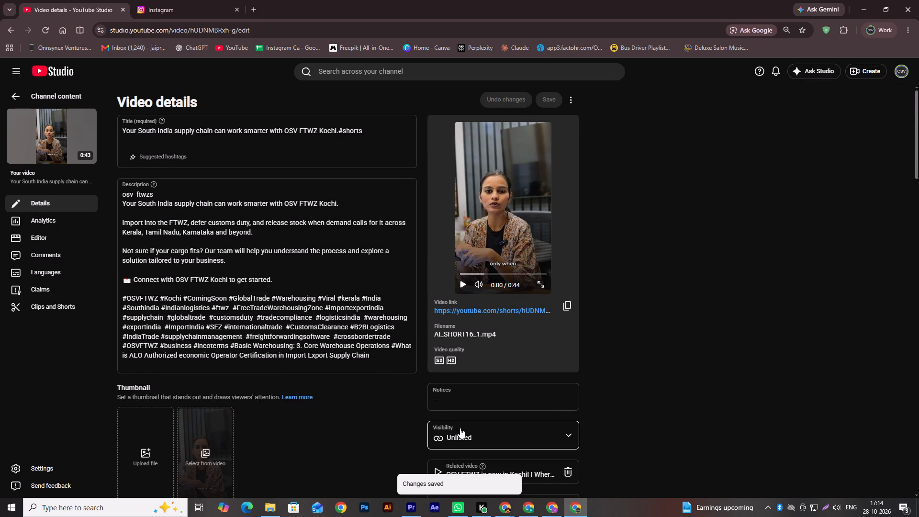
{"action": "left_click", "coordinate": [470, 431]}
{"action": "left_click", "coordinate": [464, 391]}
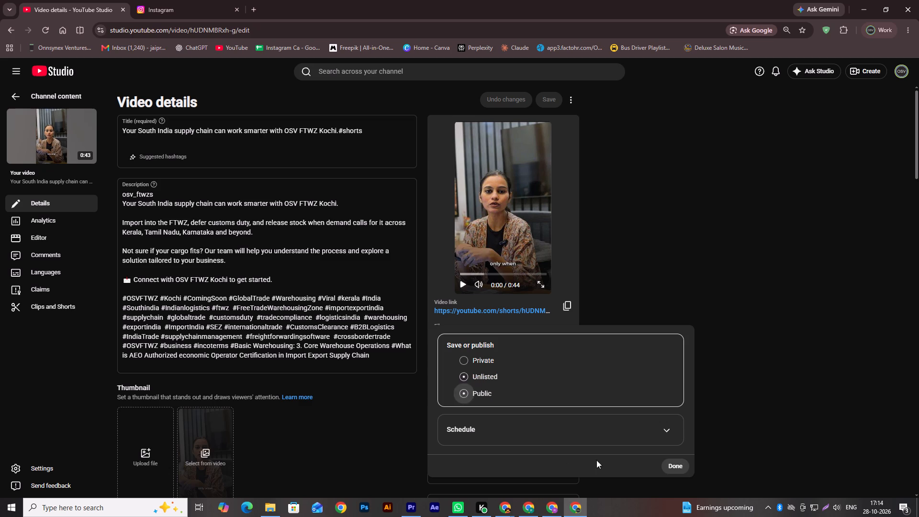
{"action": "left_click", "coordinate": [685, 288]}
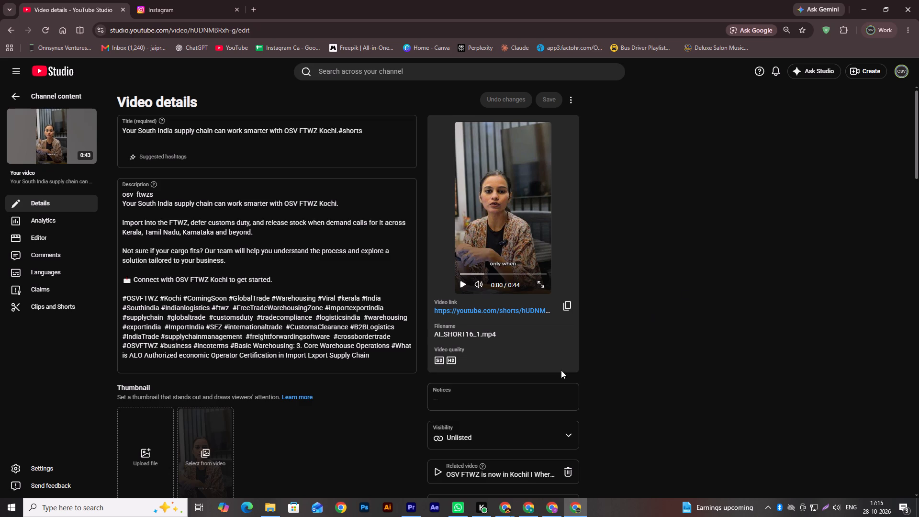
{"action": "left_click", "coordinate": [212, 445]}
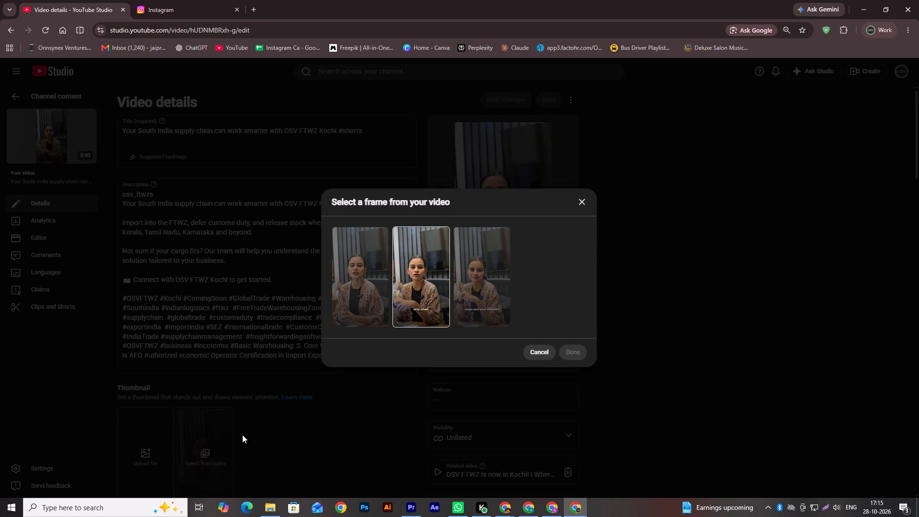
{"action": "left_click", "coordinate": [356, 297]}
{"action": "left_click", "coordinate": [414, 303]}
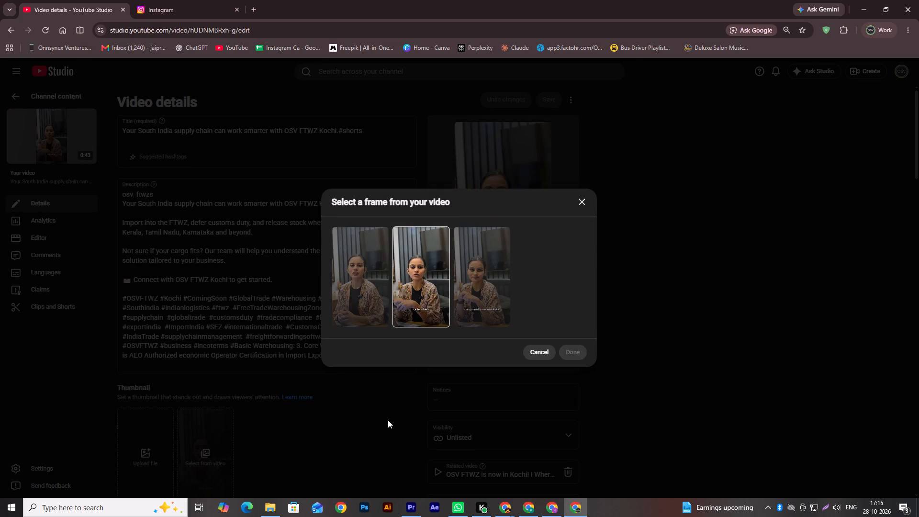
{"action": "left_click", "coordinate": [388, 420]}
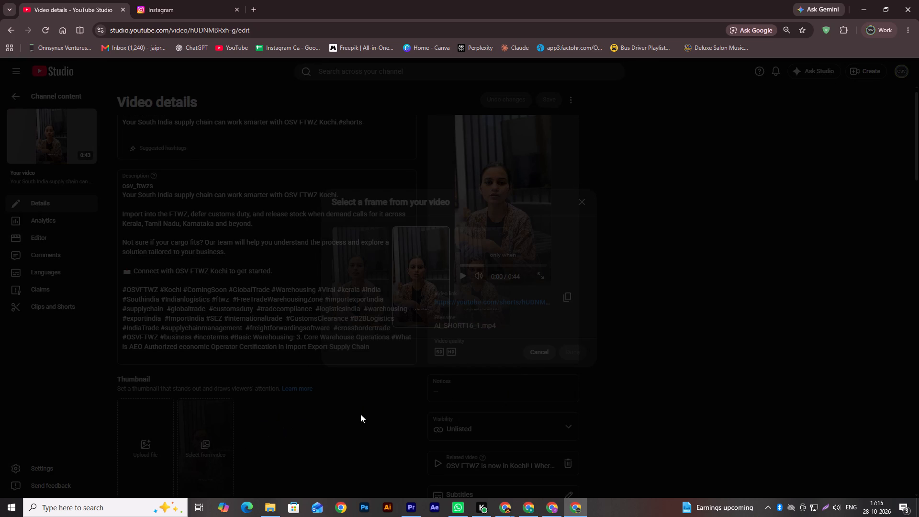
Set the Kochi Short's visibility to Public and save the video details.
{"action": "scroll", "coordinate": [534, 357], "scroll_direction": "down", "scroll_amount": 5}
{"action": "scroll", "coordinate": [626, 359], "scroll_direction": "up", "scroll_amount": 3}
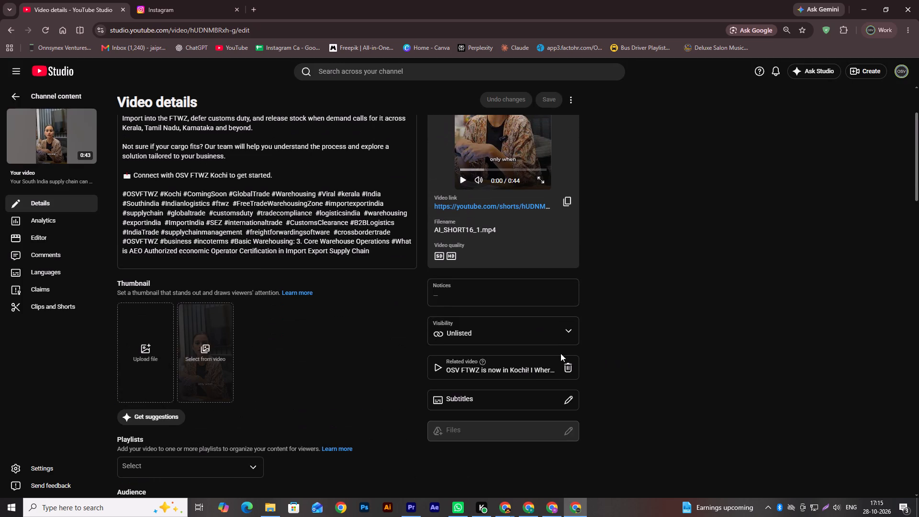
{"action": "left_click", "coordinate": [560, 337]}
{"action": "left_click", "coordinate": [488, 382]}
{"action": "left_click", "coordinate": [713, 282]}
{"action": "left_click", "coordinate": [569, 335]}
{"action": "left_click", "coordinate": [488, 388]}
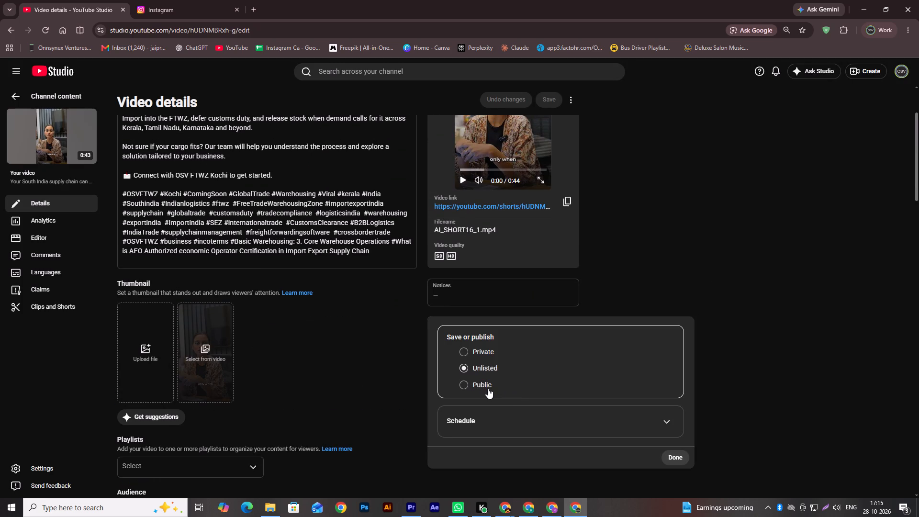
{"action": "left_click", "coordinate": [682, 451]}
{"action": "left_click", "coordinate": [549, 93]}
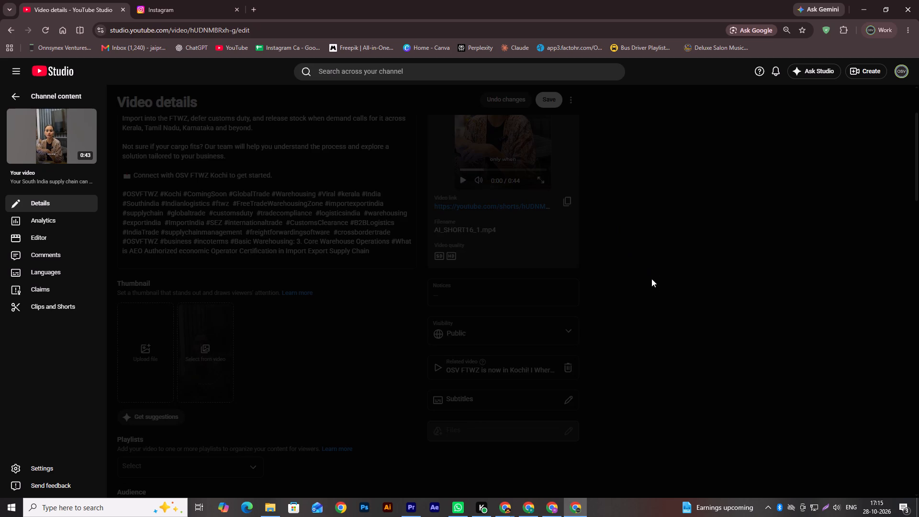
{"action": "scroll", "coordinate": [647, 309], "scroll_direction": "up", "scroll_amount": 2}
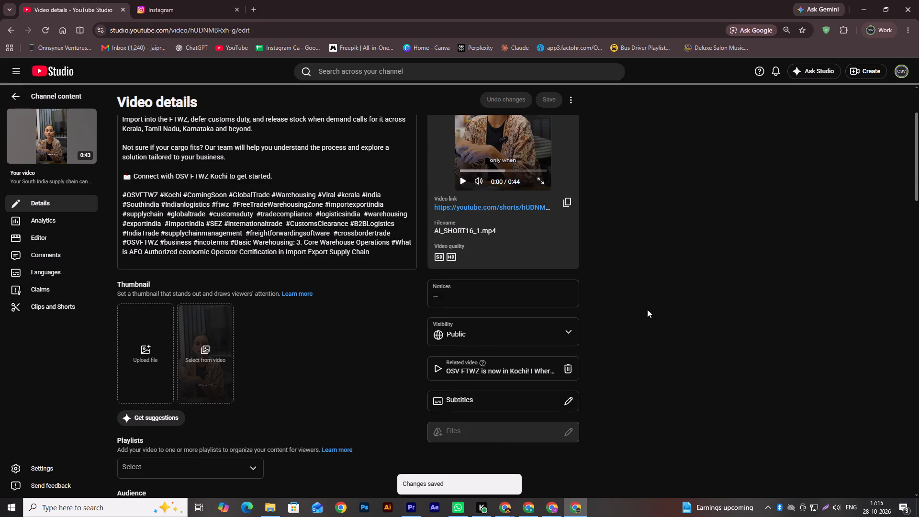
{"action": "scroll", "coordinate": [647, 309], "scroll_direction": "up", "scroll_amount": 15}
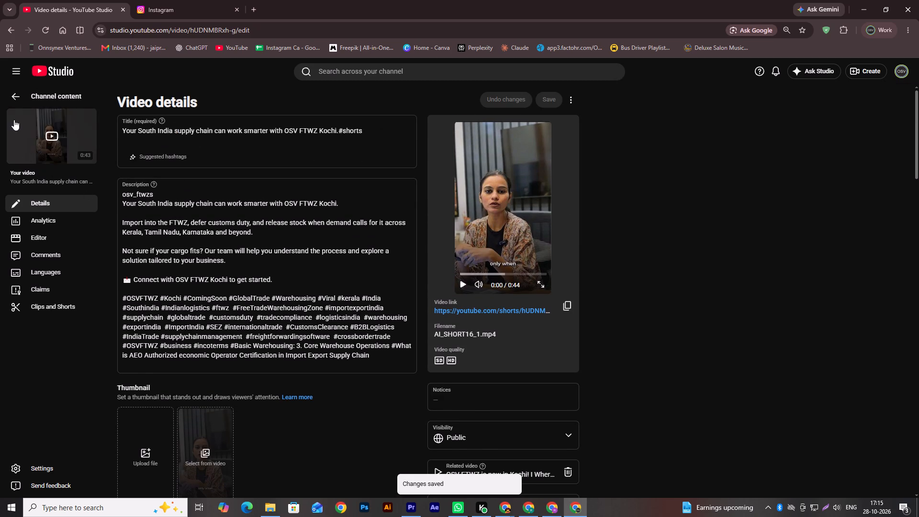
Close the Instagram and YouTube Studio pages along with their browser window, leaving the other browser windows open.
{"action": "left_click", "coordinate": [187, 0]}
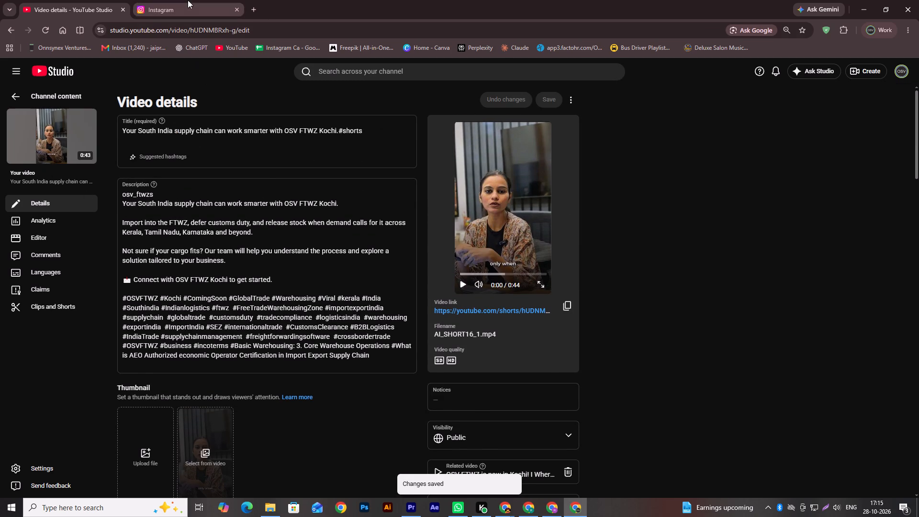
{"action": "left_click", "coordinate": [22, 275]}
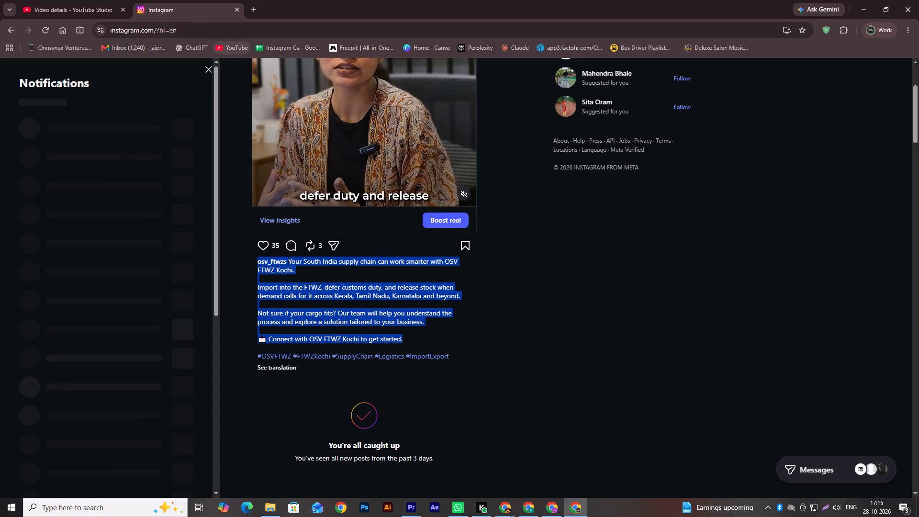
{"action": "left_click", "coordinate": [239, 9]}
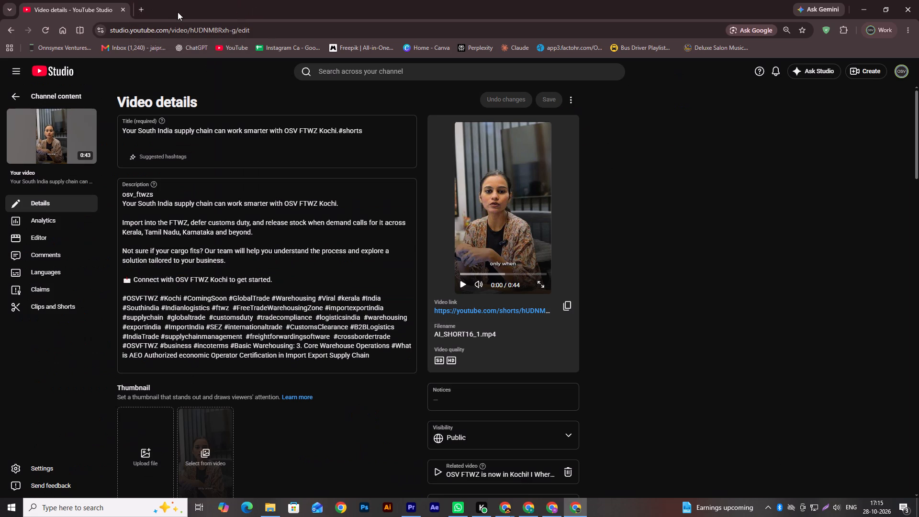
{"action": "left_click", "coordinate": [141, 10]}
{"action": "left_click", "coordinate": [122, 9]}
{"action": "left_click", "coordinate": [450, 439]}
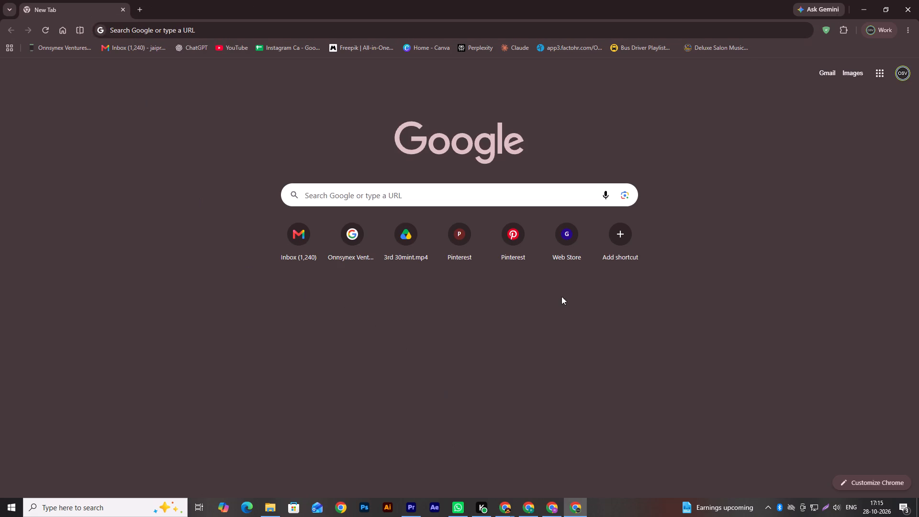
{"action": "left_click", "coordinate": [918, 0]}
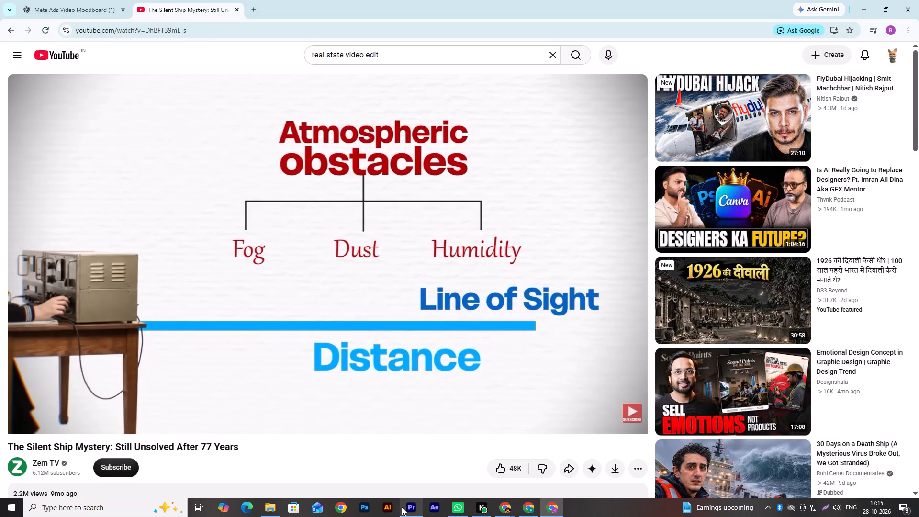
Switch to Adobe Premiere, select the Untitled-1.png overlay in the ADS 6 sequence, and open the program monitor's zoom level choices.
{"action": "left_click", "coordinate": [410, 510]}
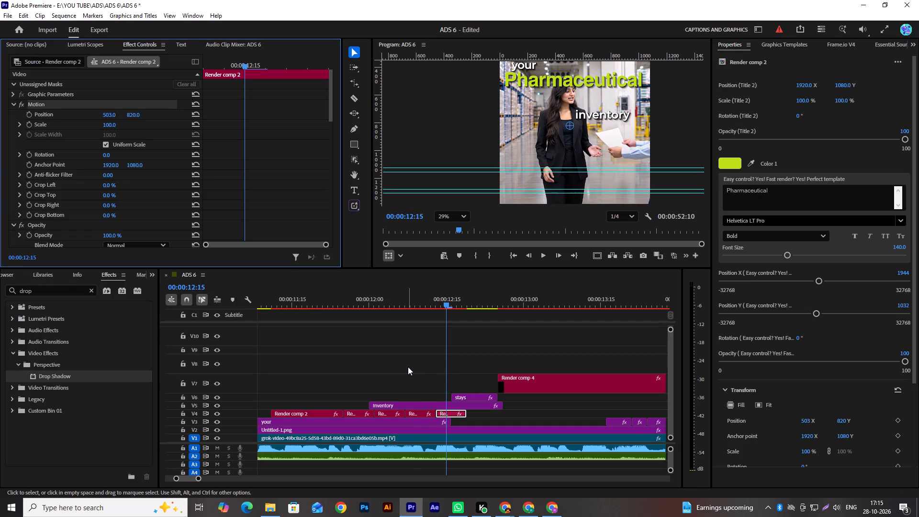
{"action": "left_click", "coordinate": [459, 404]}
{"action": "left_click", "coordinate": [434, 428]}
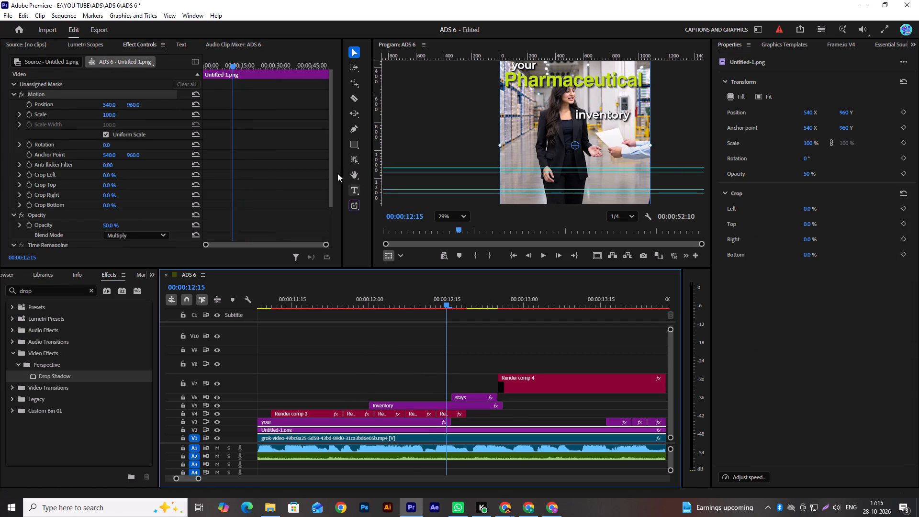
{"action": "scroll", "coordinate": [540, 67], "scroll_direction": "up", "scroll_amount": 3}
{"action": "scroll", "coordinate": [540, 67], "scroll_direction": "down", "scroll_amount": 3}
{"action": "left_click", "coordinate": [456, 212]}
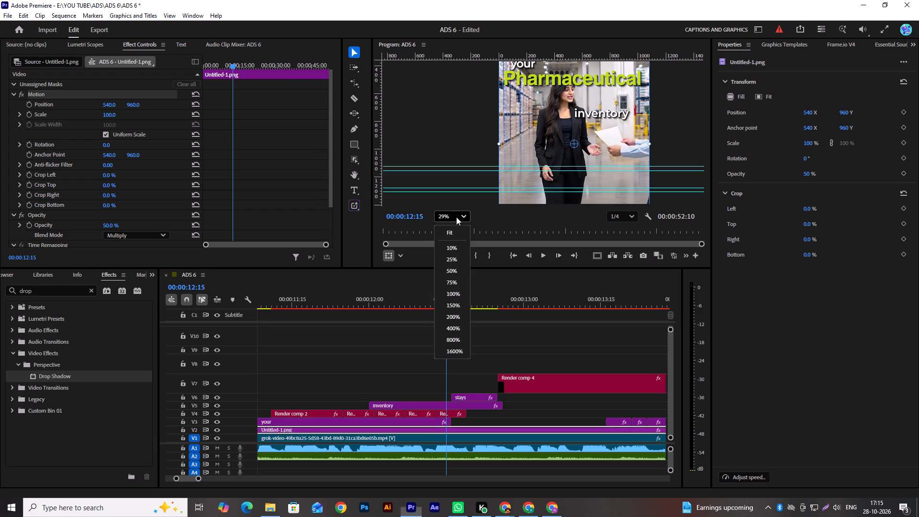
Place a copy of a short fully revealed "Pharmaceutical" clip on V6 at 00:00:11:09, the "your" caption's second Position keyframe, as an alignment reference.
{"action": "left_click", "coordinate": [457, 234]}
{"action": "scroll", "coordinate": [553, 73], "scroll_direction": "up", "scroll_amount": 9}
{"action": "scroll", "coordinate": [471, 106], "scroll_direction": "up", "scroll_amount": 2}
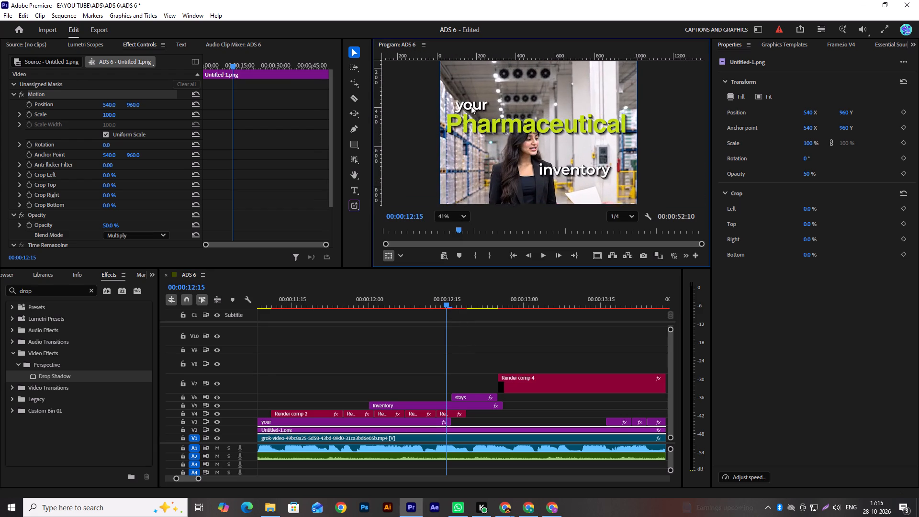
{"action": "scroll", "coordinate": [505, 96], "scroll_direction": "up", "scroll_amount": 2}
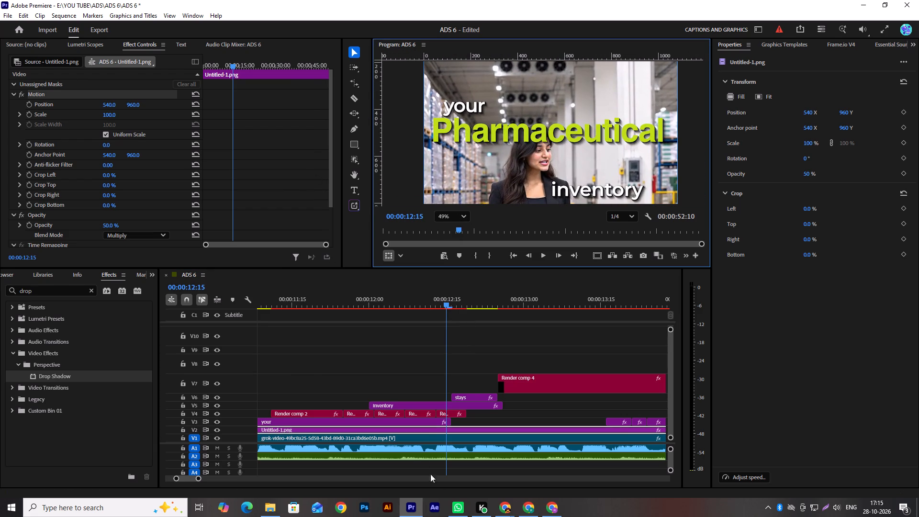
{"action": "scroll", "coordinate": [279, 165], "scroll_direction": "down", "scroll_amount": 14}
{"action": "scroll", "coordinate": [279, 170], "scroll_direction": "up", "scroll_amount": 5}
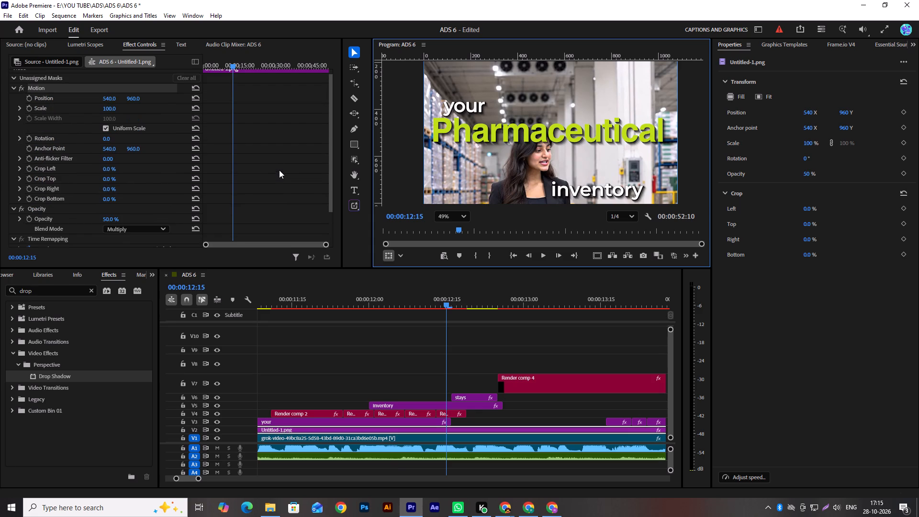
{"action": "scroll", "coordinate": [279, 170], "scroll_direction": "up", "scroll_amount": 11}
{"action": "left_click", "coordinate": [305, 425]}
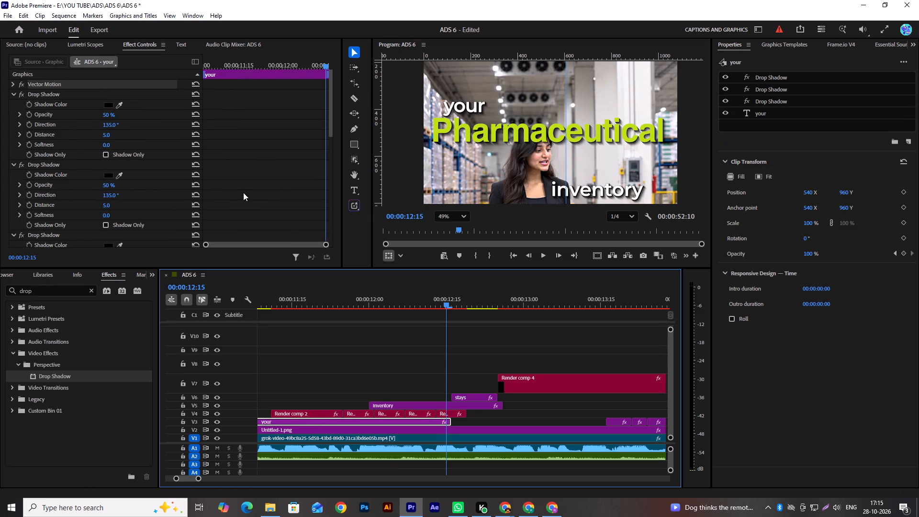
{"action": "scroll", "coordinate": [243, 192], "scroll_direction": "down", "scroll_amount": 20}
{"action": "scroll", "coordinate": [243, 192], "scroll_direction": "down", "scroll_amount": 1}
{"action": "left_click", "coordinate": [153, 146]}
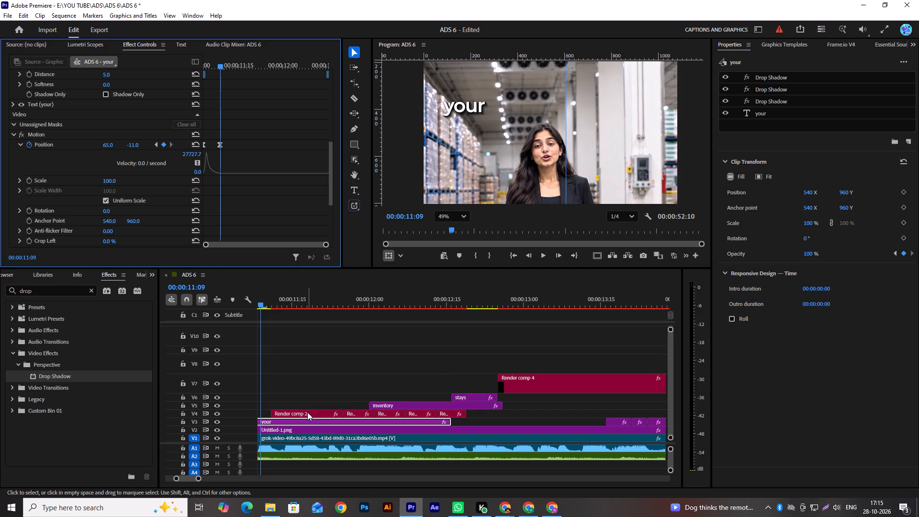
{"action": "scroll", "coordinate": [326, 397], "scroll_direction": "up", "scroll_amount": 5}
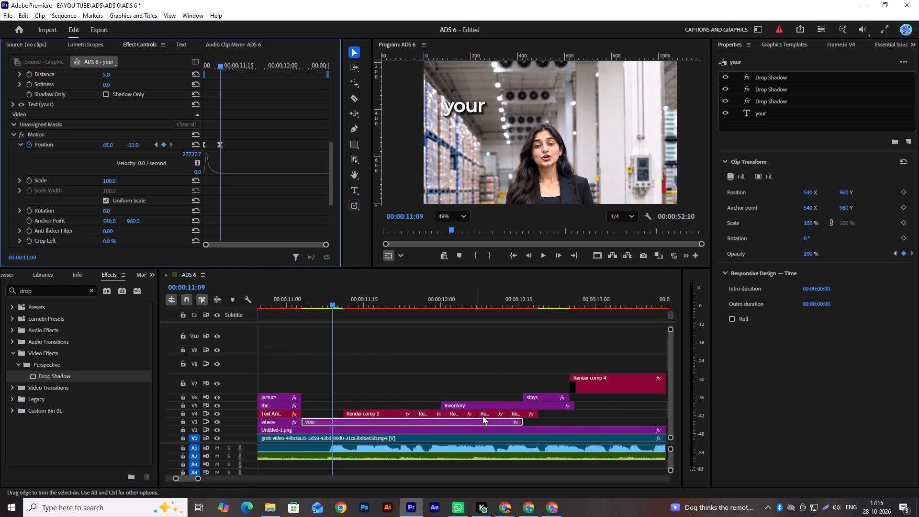
{"action": "left_click_drag", "start_coordinate": [485, 414], "coordinate": [333, 395], "text": "alt"}
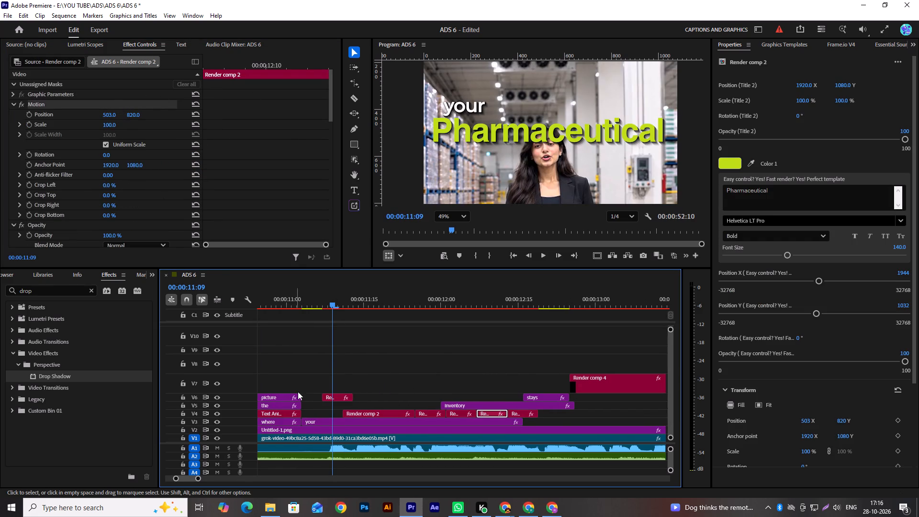
Align the "your" caption with the start of "Pharmaceutical" by setting its second Position keyframe's X to 24.
{"action": "left_click", "coordinate": [320, 421]}
{"action": "scroll", "coordinate": [209, 141], "scroll_direction": "down", "scroll_amount": 10}
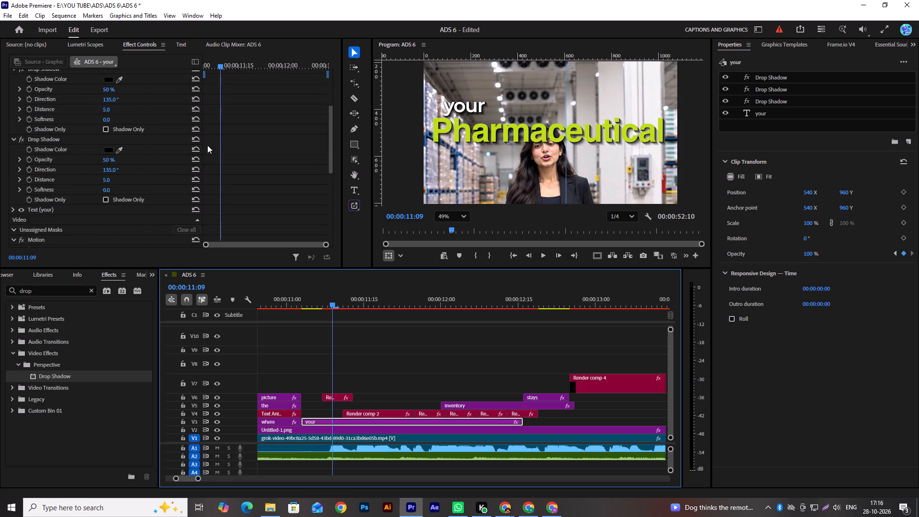
{"action": "scroll", "coordinate": [207, 145], "scroll_direction": "down", "scroll_amount": 11}
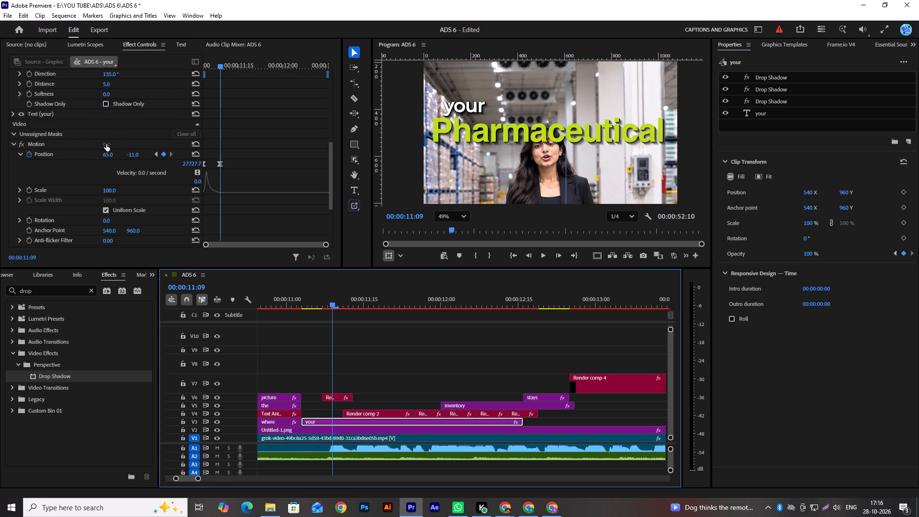
{"action": "left_click_drag", "start_coordinate": [106, 144], "coordinate": [89, 149]}
{"action": "left_click_drag", "start_coordinate": [91, 149], "coordinate": [121, 143]}
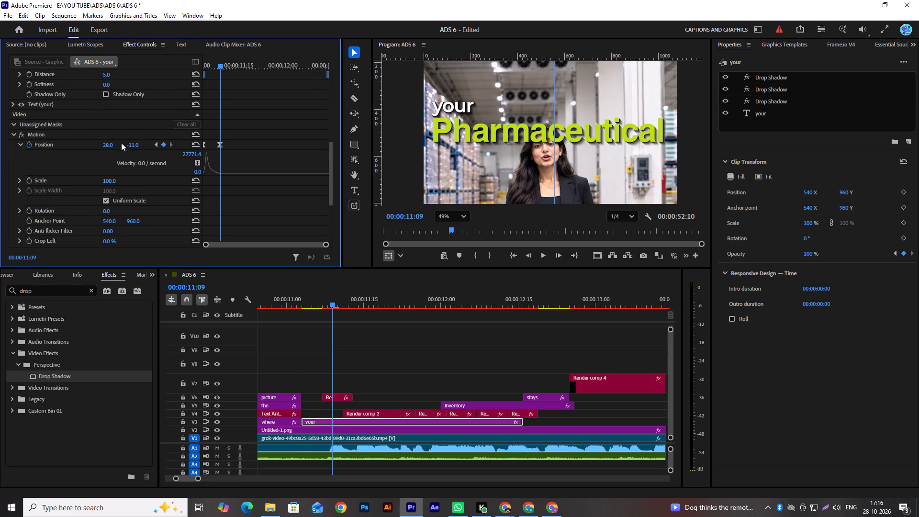
{"action": "left_click_drag", "start_coordinate": [121, 143], "coordinate": [175, 143]}
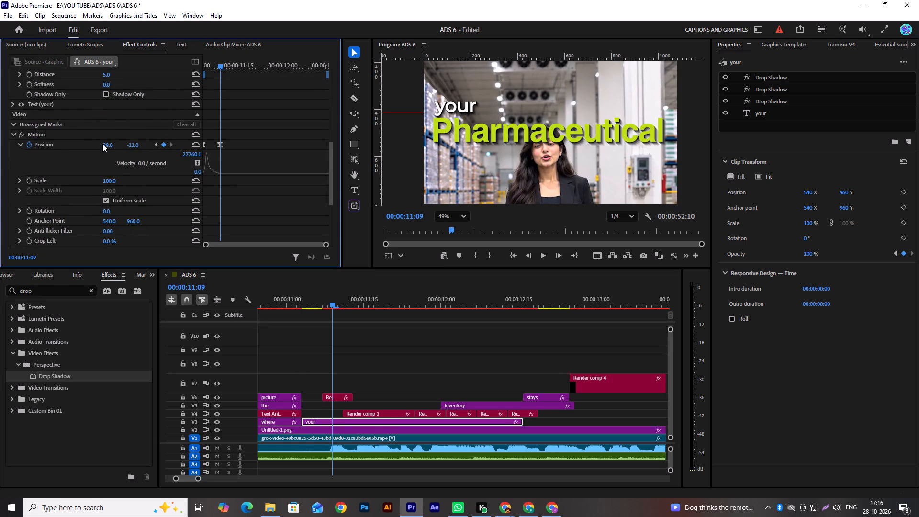
{"action": "left_click_drag", "start_coordinate": [104, 144], "coordinate": [164, 151]}
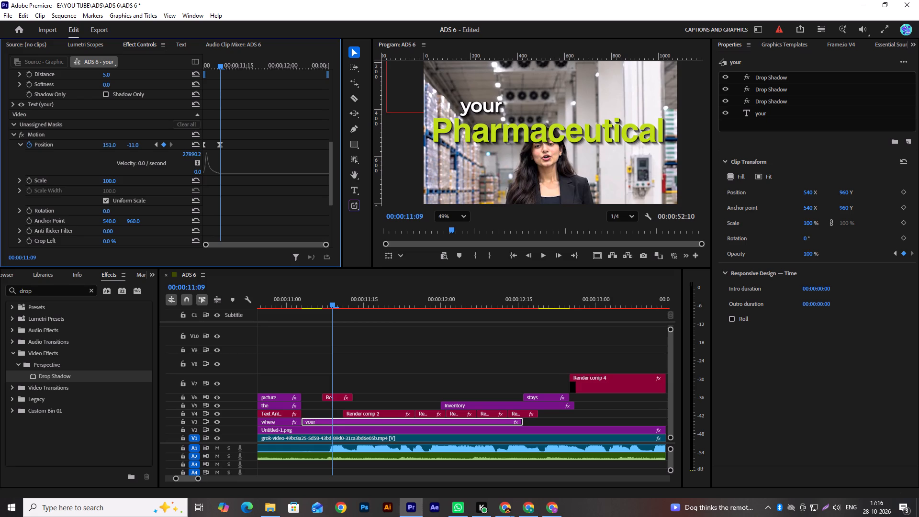
{"action": "left_click_drag", "start_coordinate": [164, 151], "coordinate": [98, 166]}
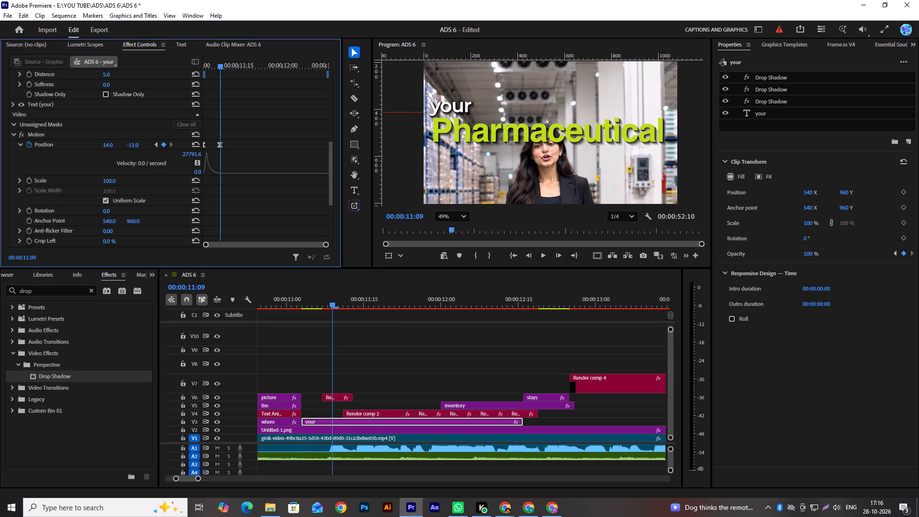
{"action": "left_click_drag", "start_coordinate": [98, 166], "coordinate": [102, 164]}
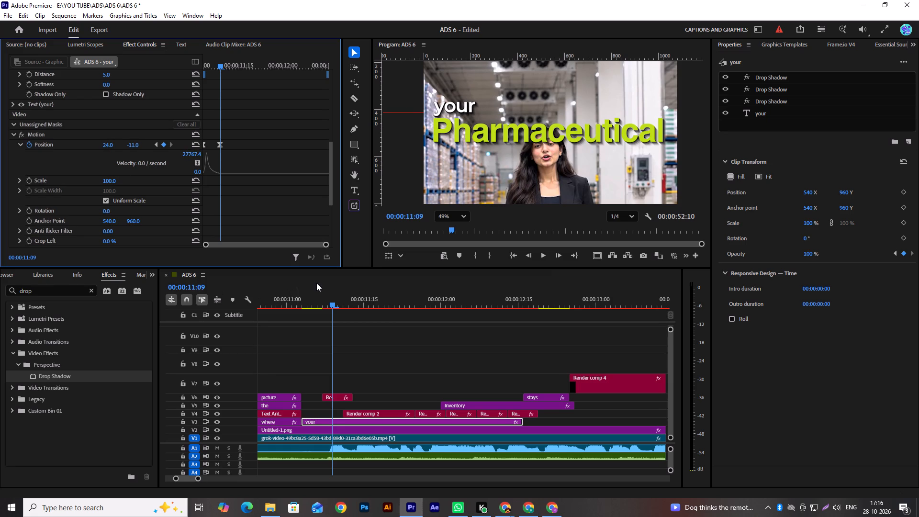
Set the X of the "your" caption's first Position keyframe at 00:00:11:03 to 24, and play the animation.
{"action": "left_click", "coordinate": [221, 69]}
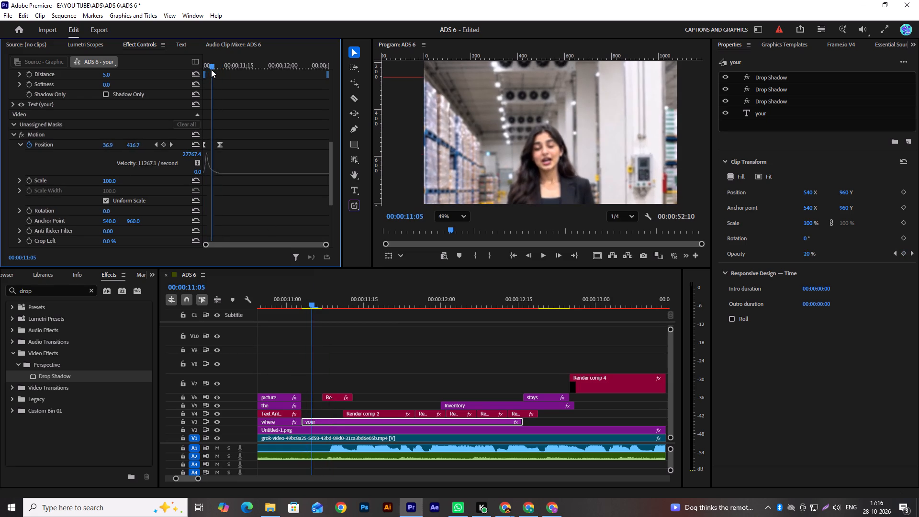
{"action": "left_click", "coordinate": [158, 146]}
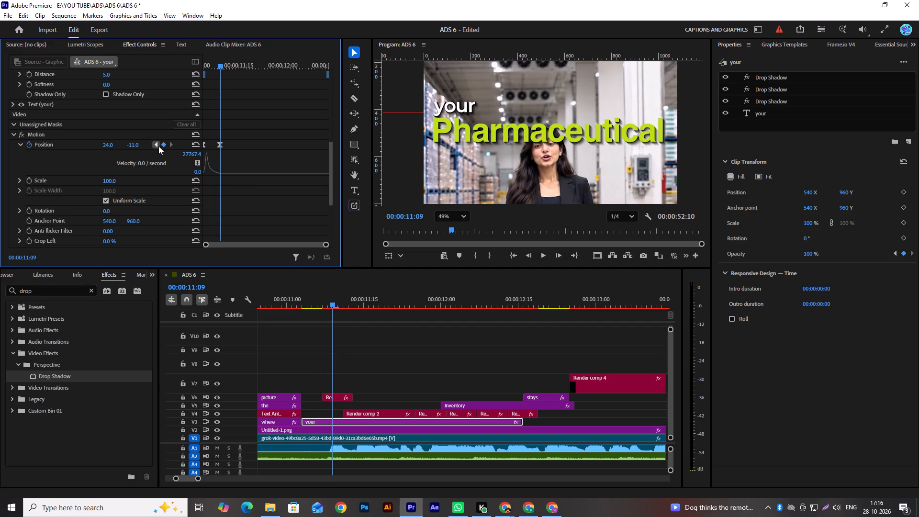
{"action": "left_click", "coordinate": [173, 146]}
{"action": "left_click", "coordinate": [153, 143]}
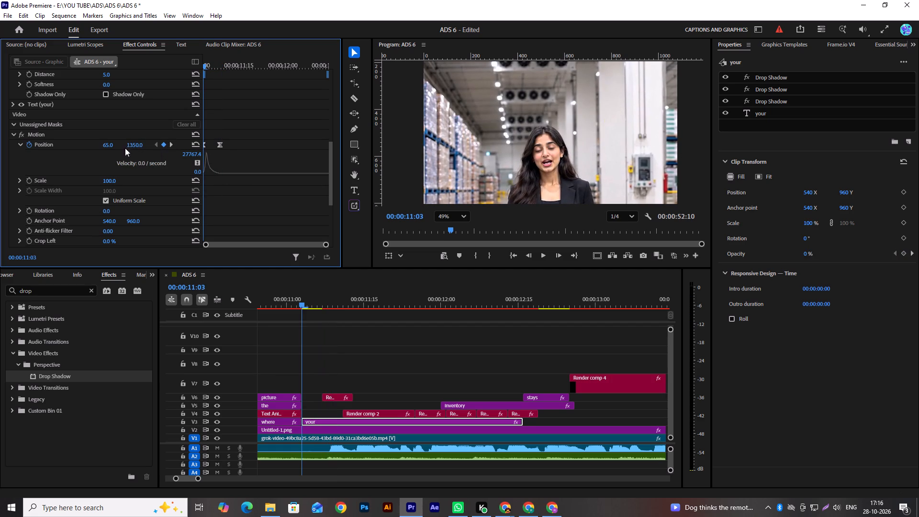
{"action": "left_click", "coordinate": [109, 146]}
{"action": "type", "text": "24"}
{"action": "key", "text": "Return"}
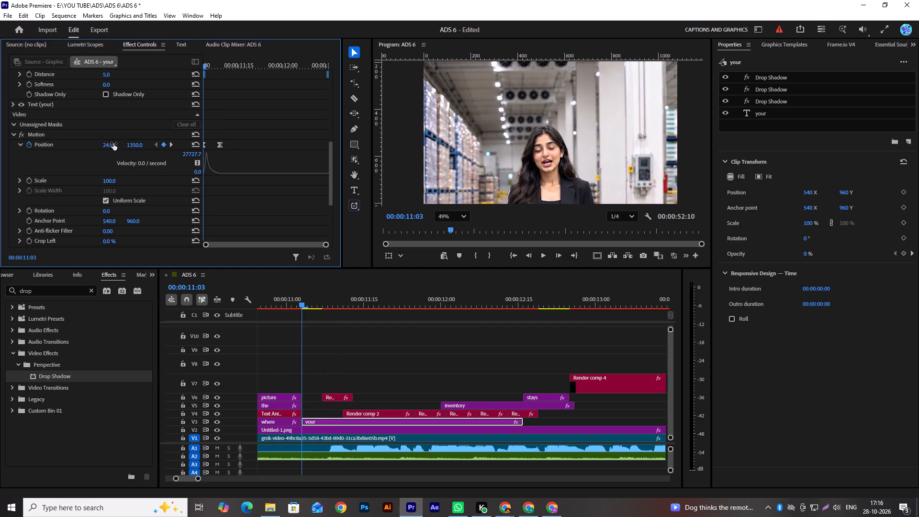
{"action": "key", "text": "space"}
{"action": "key", "text": "space"}
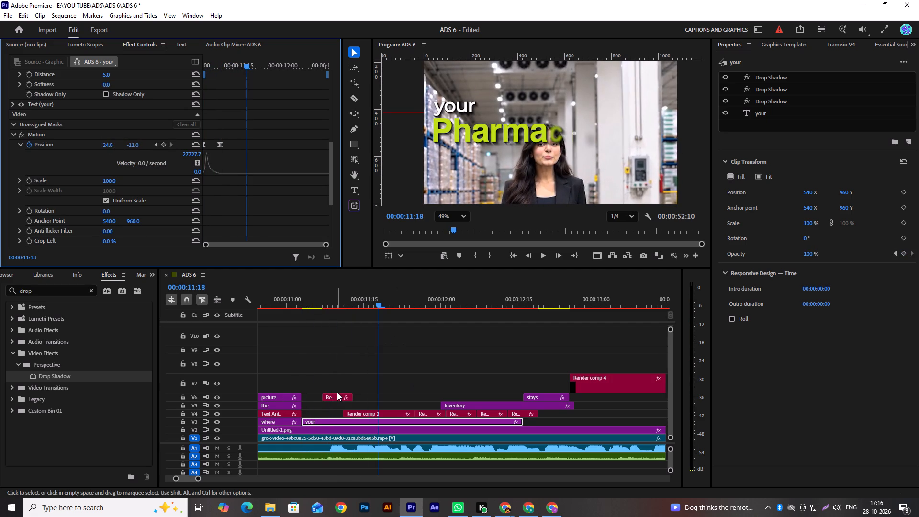
Delete the reference "Pharmaceutical" copy from V6 and play the caption sequence through to the "inventory" word.
{"action": "left_click", "coordinate": [337, 393]}
{"action": "left_click", "coordinate": [337, 397]}
{"action": "key", "text": "Delete"}
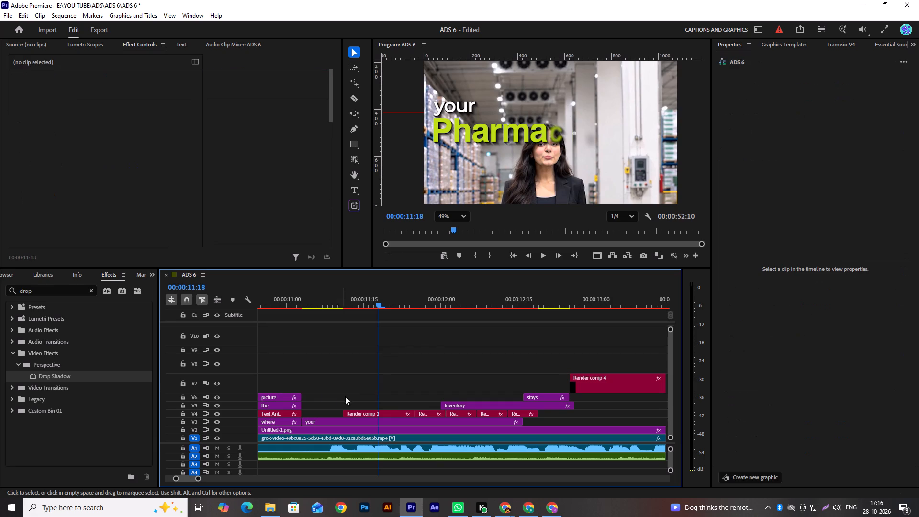
{"action": "key", "text": "space"}
{"action": "scroll", "coordinate": [396, 371], "scroll_direction": "down", "scroll_amount": 1}
{"action": "key", "text": "space"}
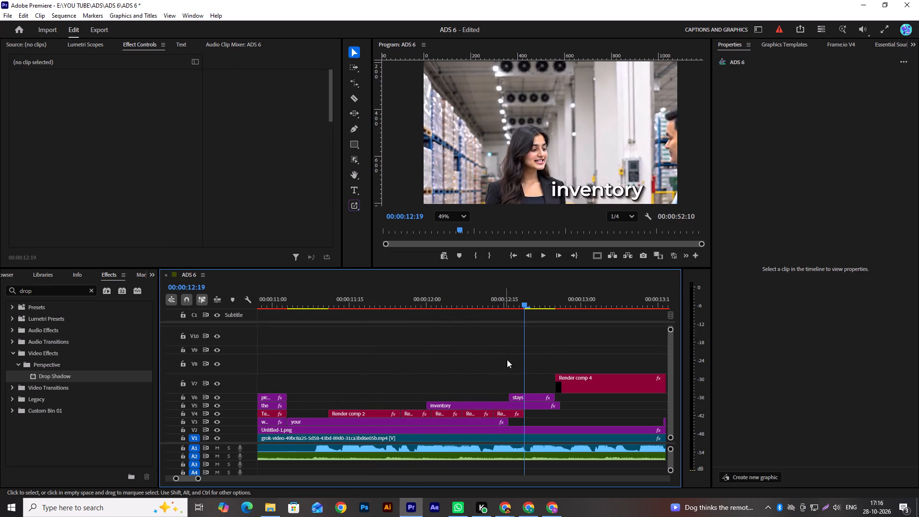
Move the "inventory" caption just under the end of "Pharmaceutical" by setting its second Position keyframe to 820, 328.
{"action": "left_click", "coordinate": [521, 408]}
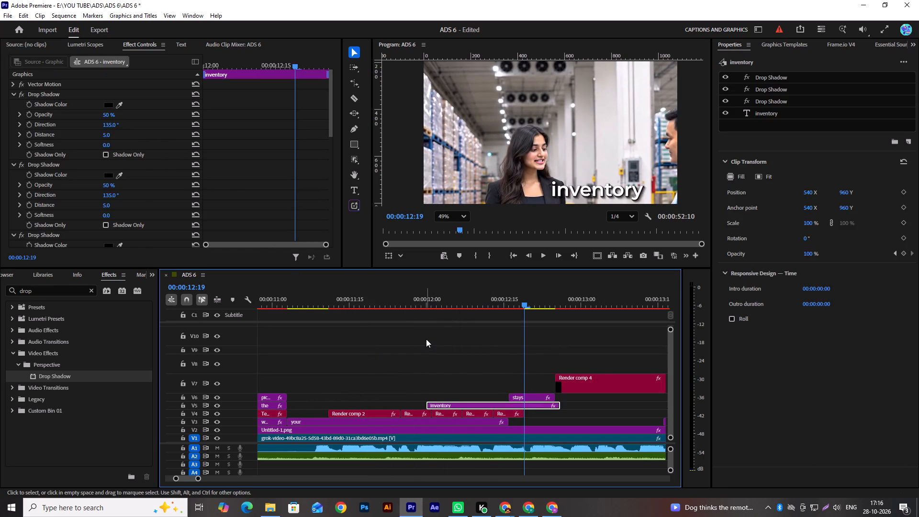
{"action": "left_click", "coordinate": [505, 307]}
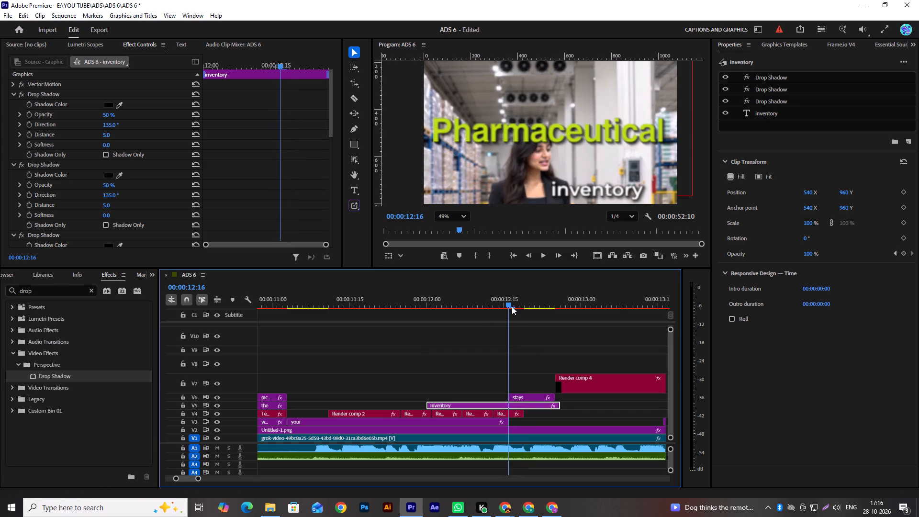
{"action": "scroll", "coordinate": [259, 155], "scroll_direction": "down", "scroll_amount": 11}
{"action": "scroll", "coordinate": [258, 155], "scroll_direction": "up", "scroll_amount": 1}
{"action": "scroll", "coordinate": [258, 155], "scroll_direction": "down", "scroll_amount": 7}
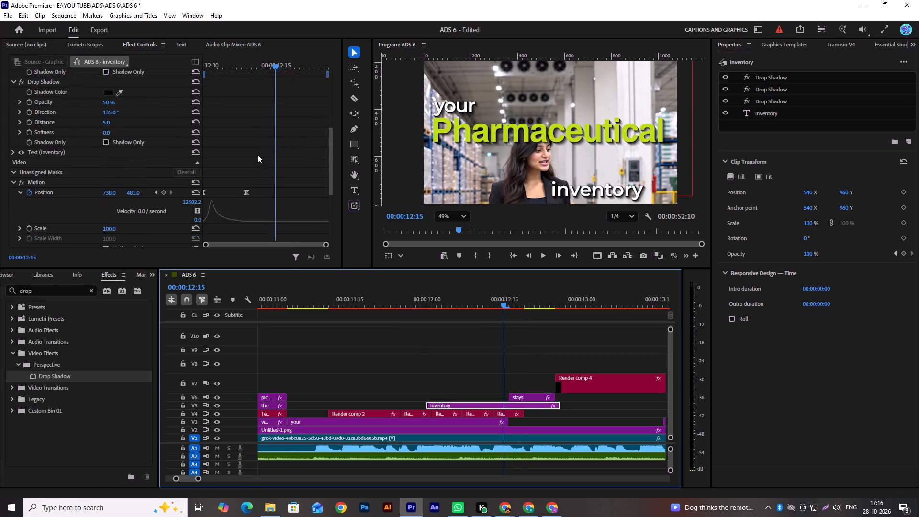
{"action": "scroll", "coordinate": [258, 155], "scroll_direction": "down", "scroll_amount": 2}
{"action": "left_click", "coordinate": [155, 166]}
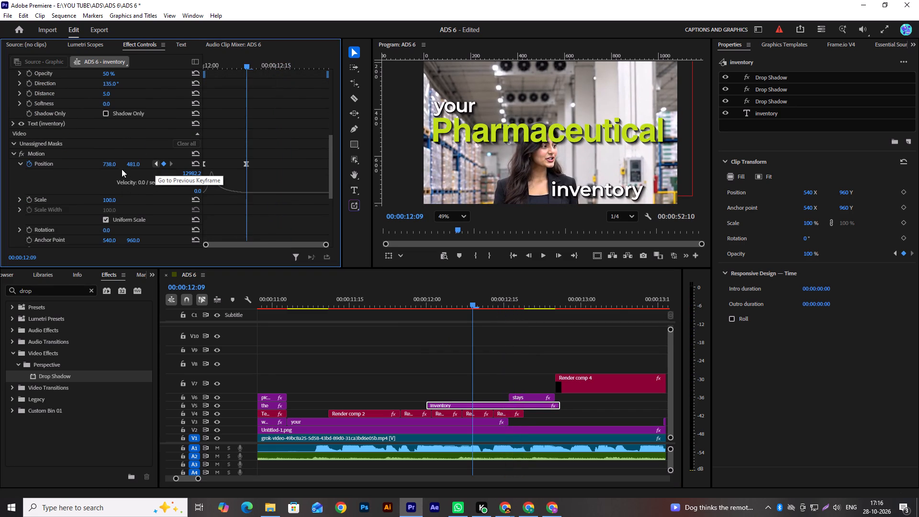
{"action": "left_click_drag", "start_coordinate": [137, 164], "coordinate": [59, 186]}
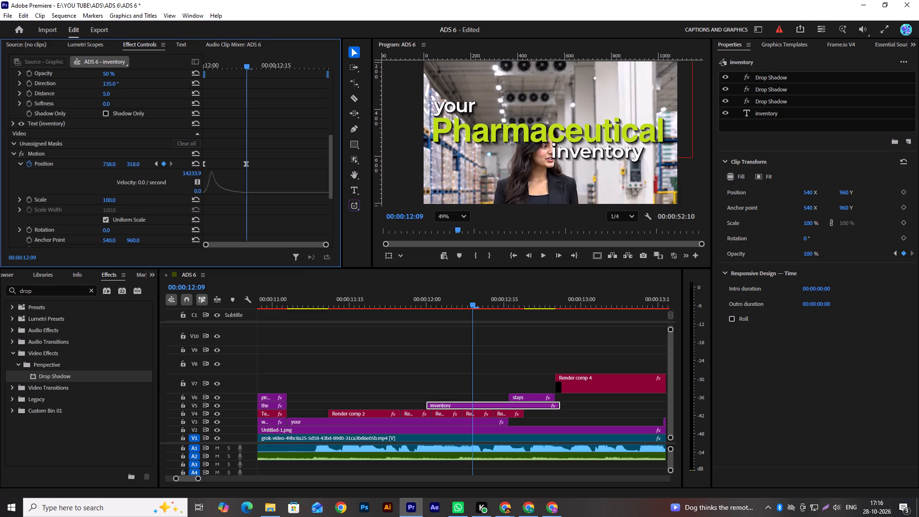
{"action": "left_click_drag", "start_coordinate": [59, 186], "coordinate": [63, 185]}
{"action": "left_click_drag", "start_coordinate": [107, 163], "coordinate": [134, 164]}
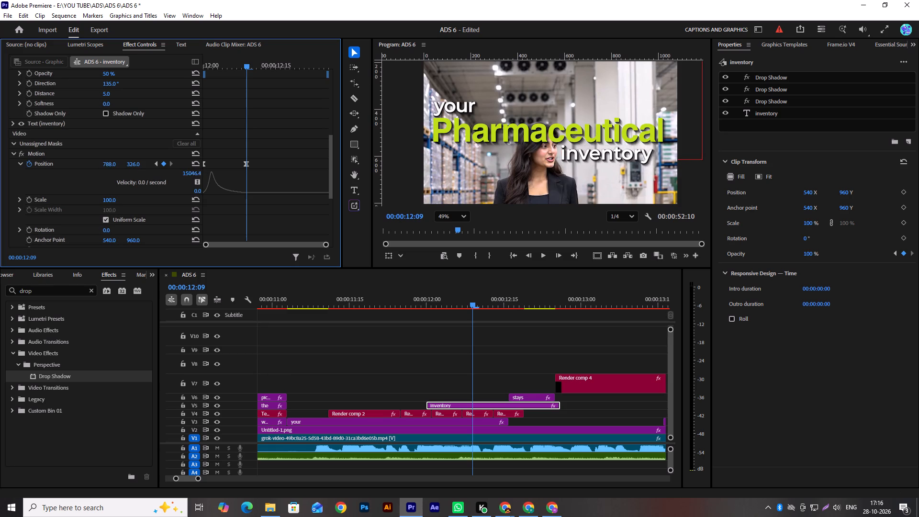
{"action": "left_click_drag", "start_coordinate": [134, 164], "coordinate": [148, 165]}
{"action": "left_click", "coordinate": [113, 162]}
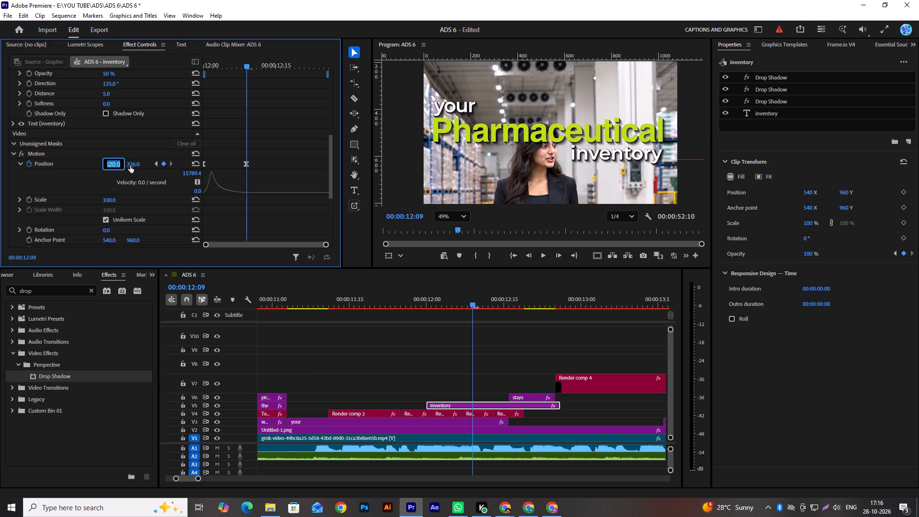
{"action": "left_click", "coordinate": [130, 166]}
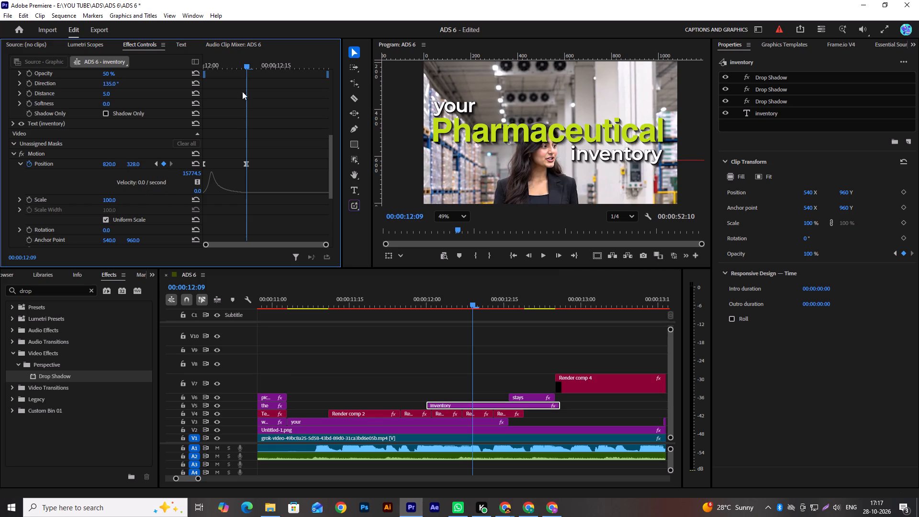
Check the "inventory" caption's entrance and set the X of its first Position keyframe at 00:00:12:00 to 820.
{"action": "left_click_drag", "start_coordinate": [246, 67], "coordinate": [231, 68]}
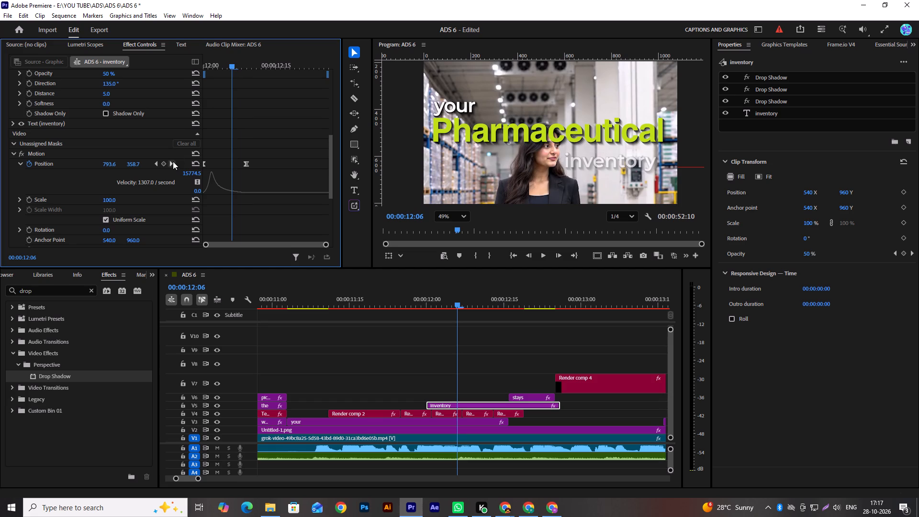
{"action": "left_click", "coordinate": [172, 163]}
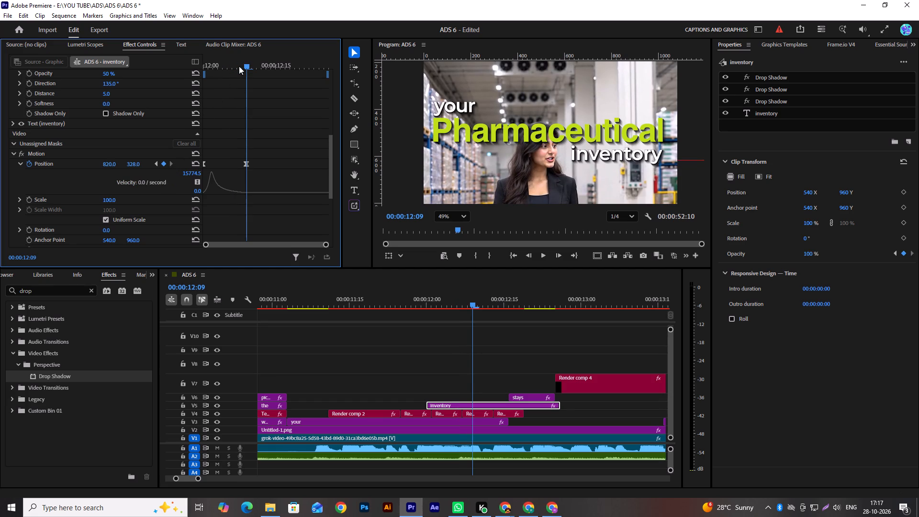
{"action": "left_click_drag", "start_coordinate": [239, 66], "coordinate": [234, 67]}
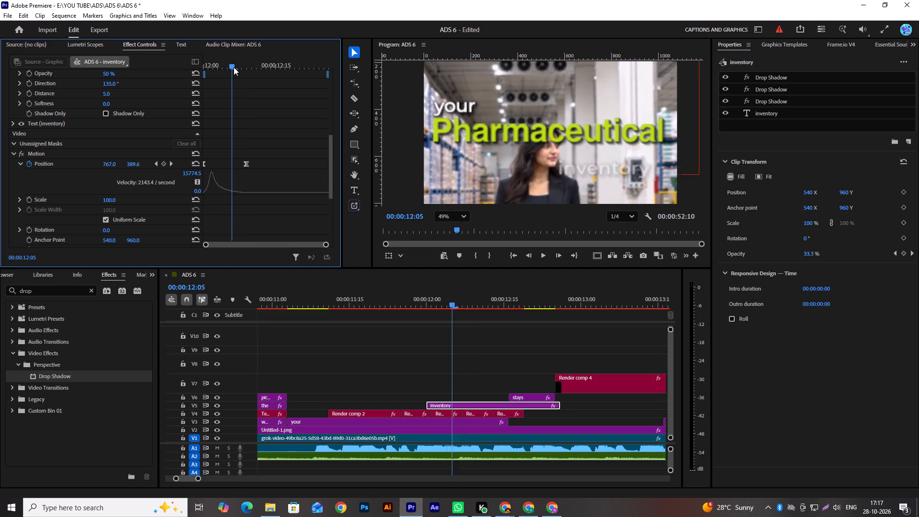
{"action": "left_click_drag", "start_coordinate": [234, 67], "coordinate": [234, 67]}
{"action": "left_click", "coordinate": [171, 165]}
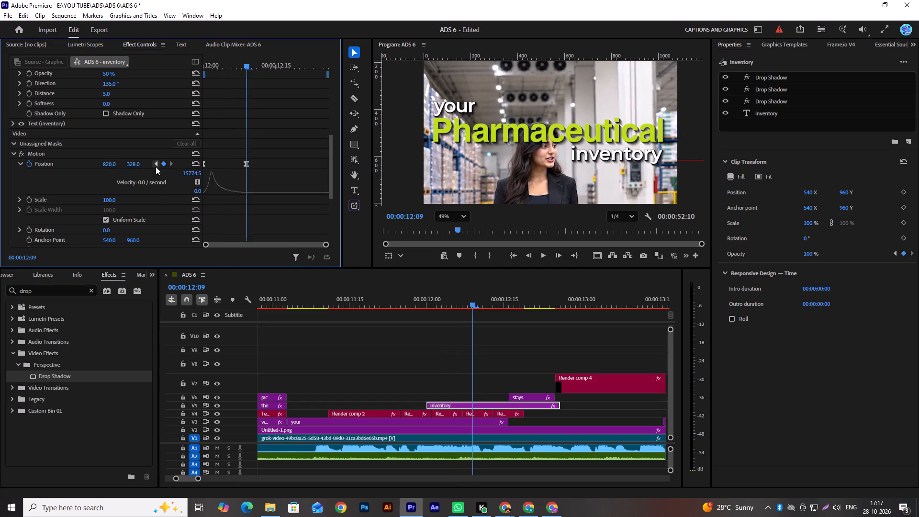
{"action": "left_click", "coordinate": [156, 167]}
{"action": "left_click", "coordinate": [106, 164]}
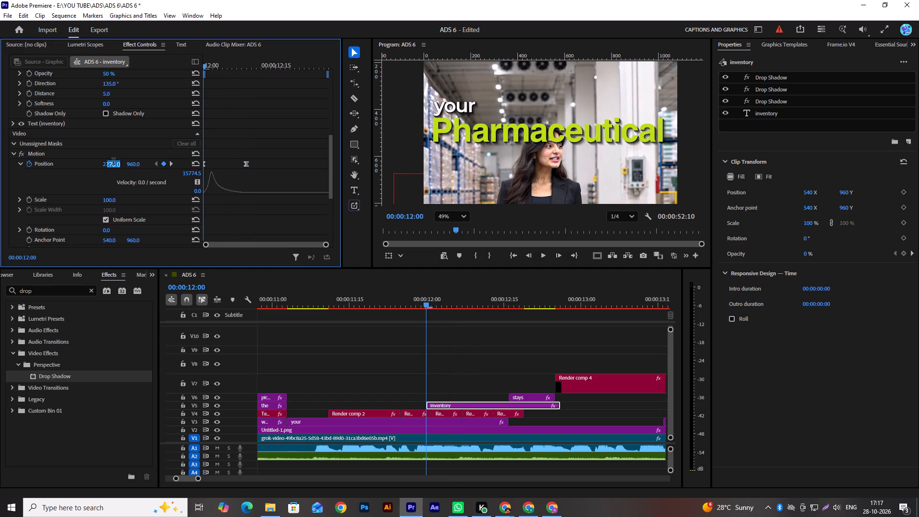
{"action": "type", "text": "820"}
{"action": "key", "text": "Return"}
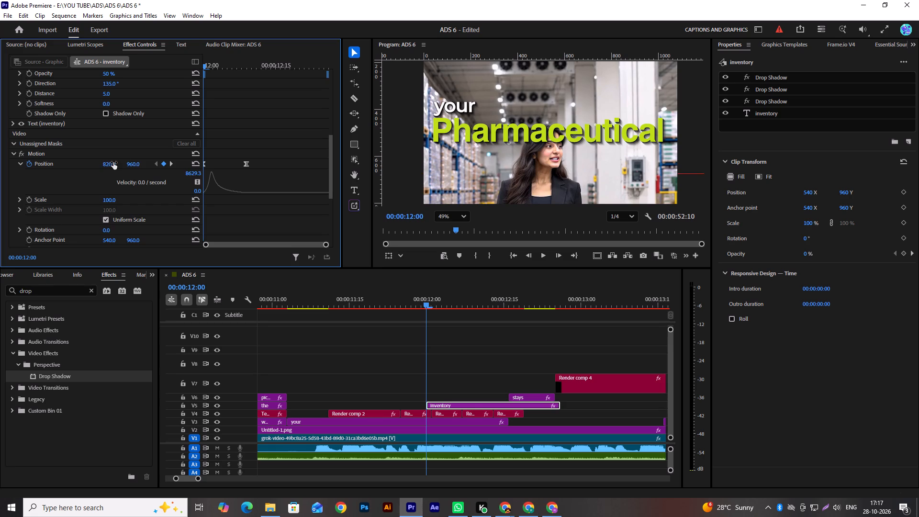
Play the "inventory" caption's entrance animation.
{"action": "key", "text": "space"}
{"action": "key", "text": "space"}
Extend the "your" caption clip on V3 so it ends together with the "inventory" clip.
{"action": "scroll", "coordinate": [406, 346], "scroll_direction": "down", "scroll_amount": 2}
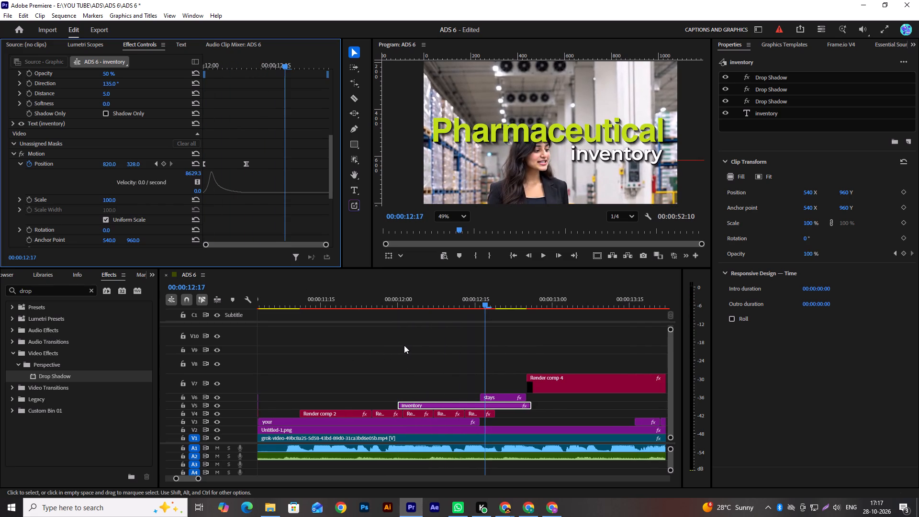
{"action": "scroll", "coordinate": [404, 345], "scroll_direction": "down", "scroll_amount": 4}
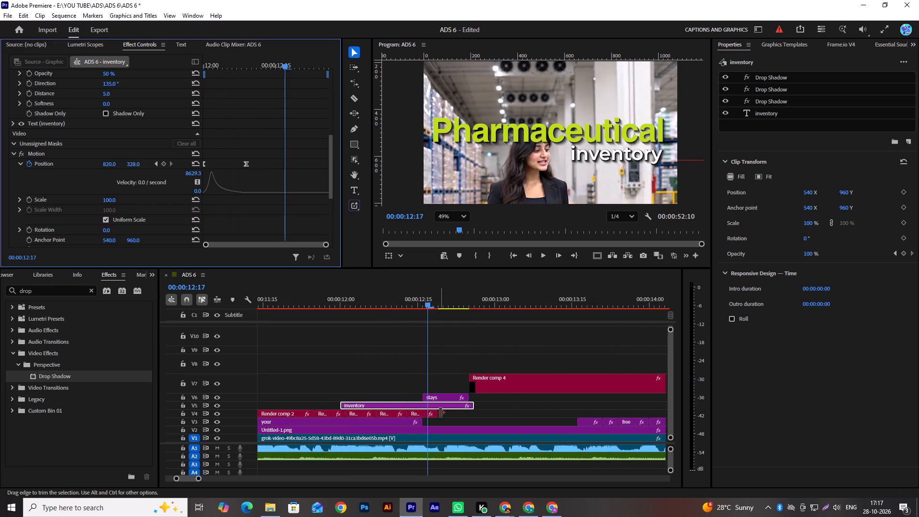
{"action": "left_click_drag", "start_coordinate": [421, 421], "coordinate": [472, 421]}
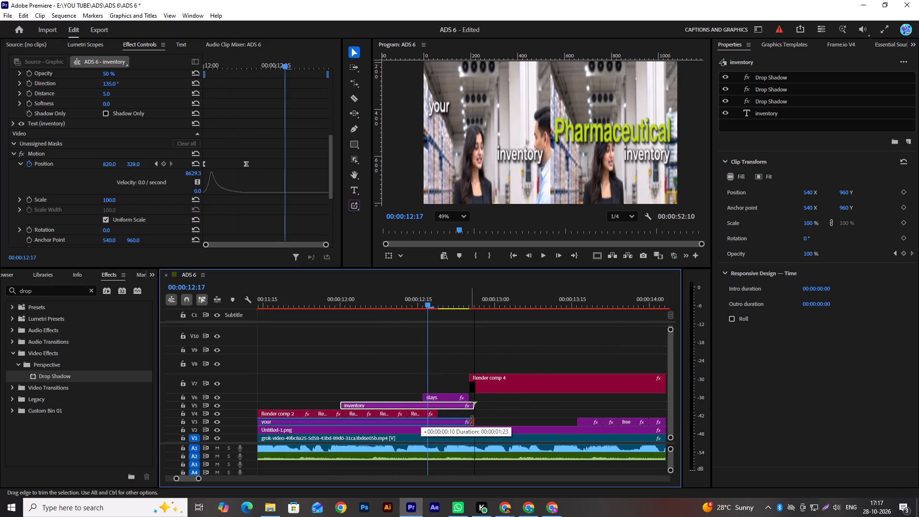
{"action": "left_click_drag", "start_coordinate": [472, 421], "coordinate": [473, 421]}
Fit the whole frame in the preview and play from the "inventory" caption into the "Duty deferred" title.
{"action": "scroll", "coordinate": [459, 413], "scroll_direction": "down", "scroll_amount": 1}
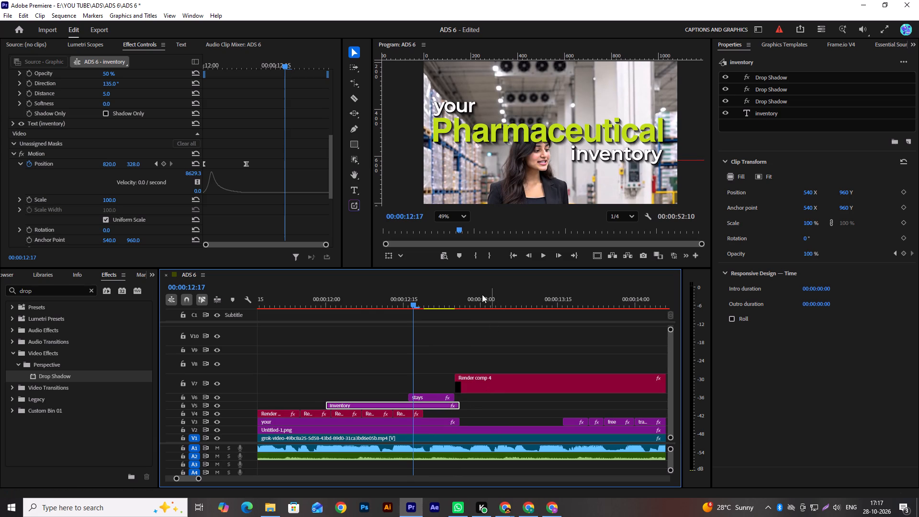
{"action": "left_click", "coordinate": [457, 219]}
{"action": "left_click", "coordinate": [458, 233]}
{"action": "scroll", "coordinate": [481, 337], "scroll_direction": "down", "scroll_amount": 3}
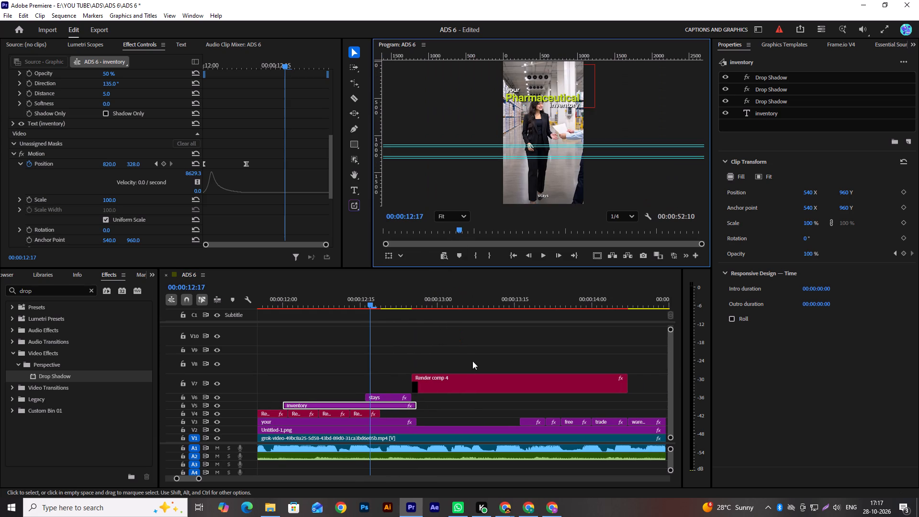
{"action": "key", "text": "space"}
{"action": "key", "text": "space"}
{"action": "key", "text": "space"}
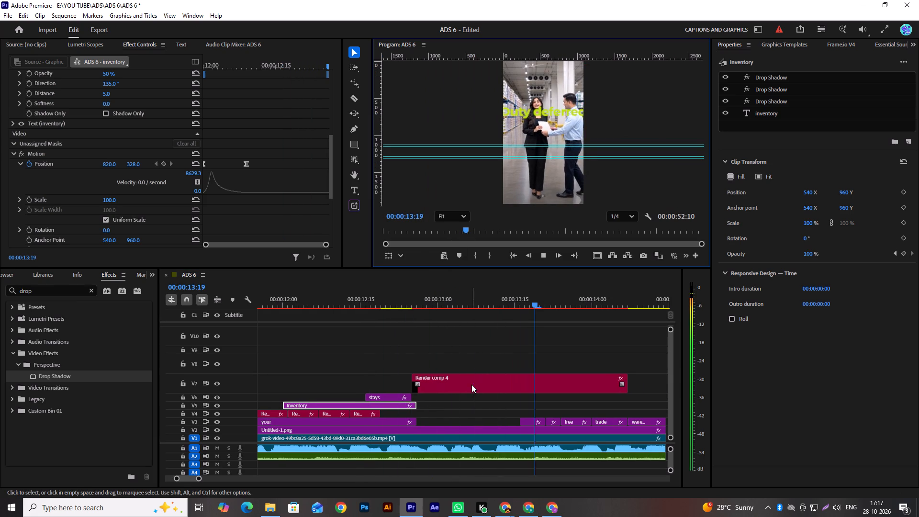
{"action": "key", "text": "space"}
Apply the Drop Shadow effect to the "Duty deferred" clip on V7 and paste four more copies of it onto the clip.
{"action": "left_click", "coordinate": [471, 384]}
{"action": "left_click_drag", "start_coordinate": [68, 379], "coordinate": [358, 378]}
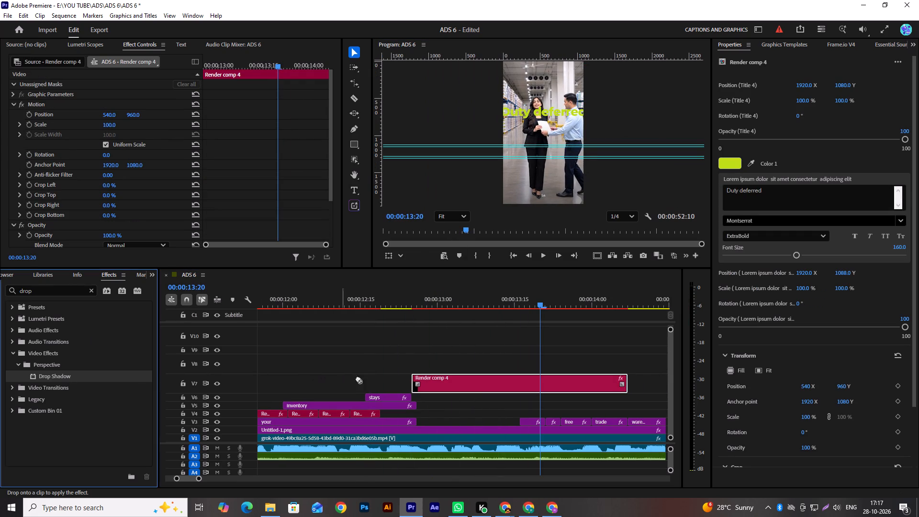
{"action": "left_click_drag", "start_coordinate": [358, 378], "coordinate": [433, 378]}
{"action": "left_click_drag", "start_coordinate": [330, 117], "coordinate": [329, 225]}
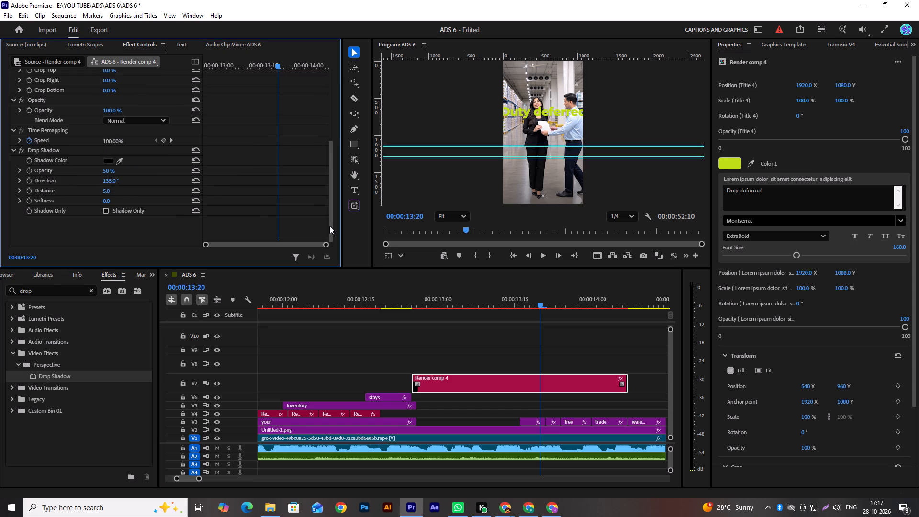
{"action": "left_click_drag", "start_coordinate": [329, 225], "coordinate": [330, 230]}
{"action": "left_click", "coordinate": [62, 146]}
{"action": "key", "text": "ctrl+c"}
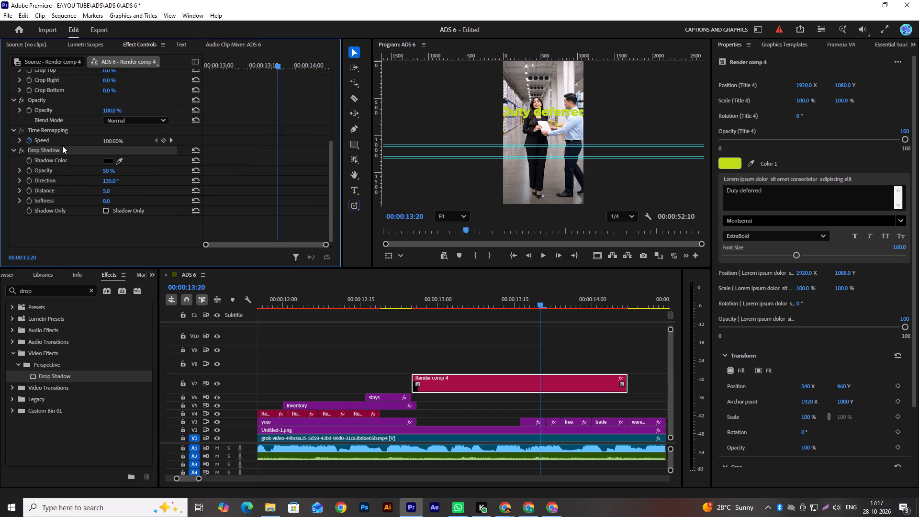
{"action": "key", "text": "ctrl+v"}
{"action": "key", "text": "ctrl+v"}
{"action": "key", "text": "ctrl+v"}
{"action": "key", "text": "ctrl+v"}
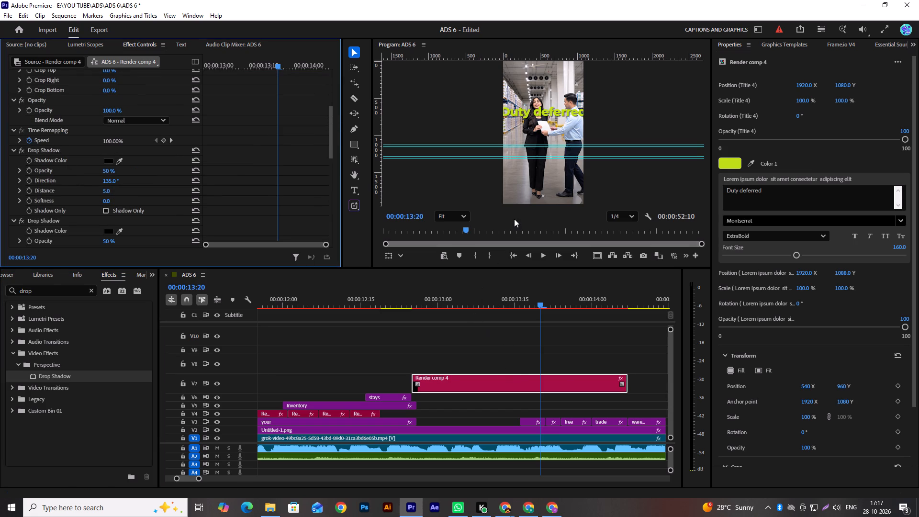
Play the "Duty deferred" title from its start to check its animation and shadow.
{"action": "key", "text": "space"}
{"action": "key", "text": "space"}
{"action": "left_click_drag", "start_coordinate": [506, 305], "coordinate": [418, 337]}
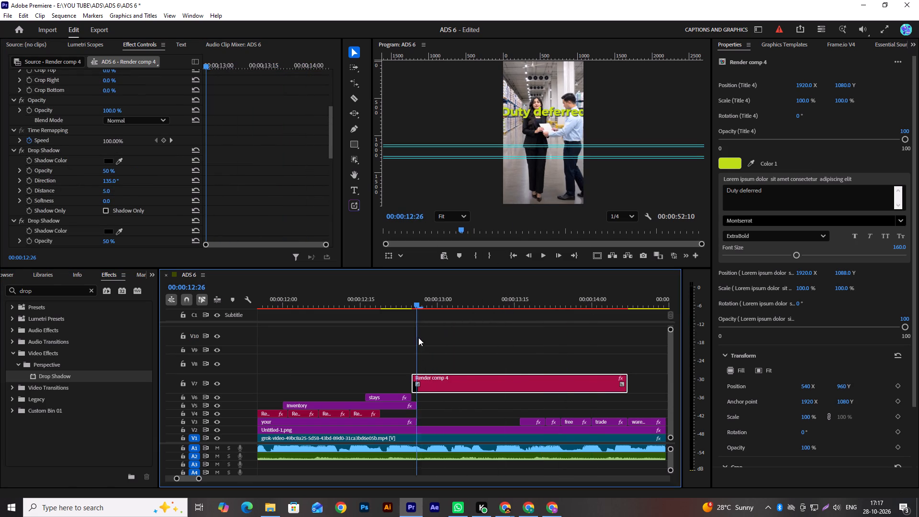
{"action": "left_click_drag", "start_coordinate": [418, 337], "coordinate": [416, 338]}
{"action": "key", "text": "space"}
{"action": "key", "text": "space"}
{"action": "key", "text": "space"}
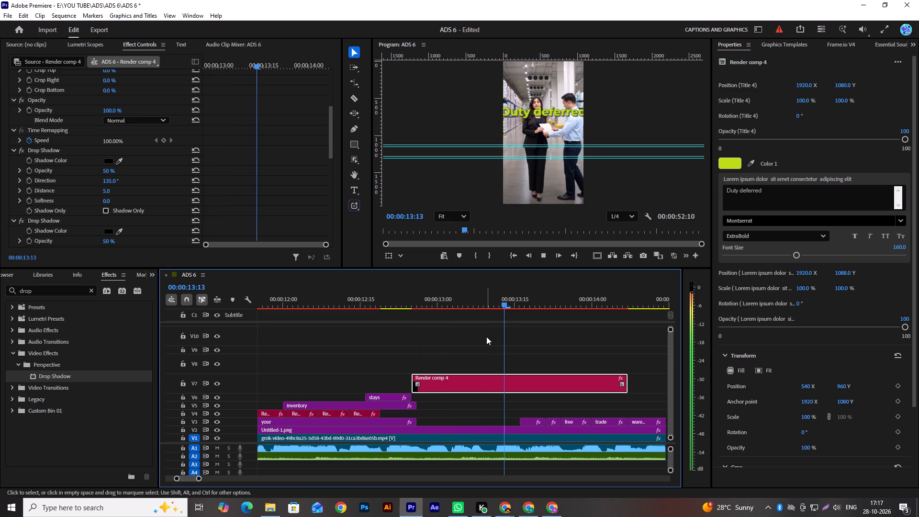
{"action": "key", "text": "space"}
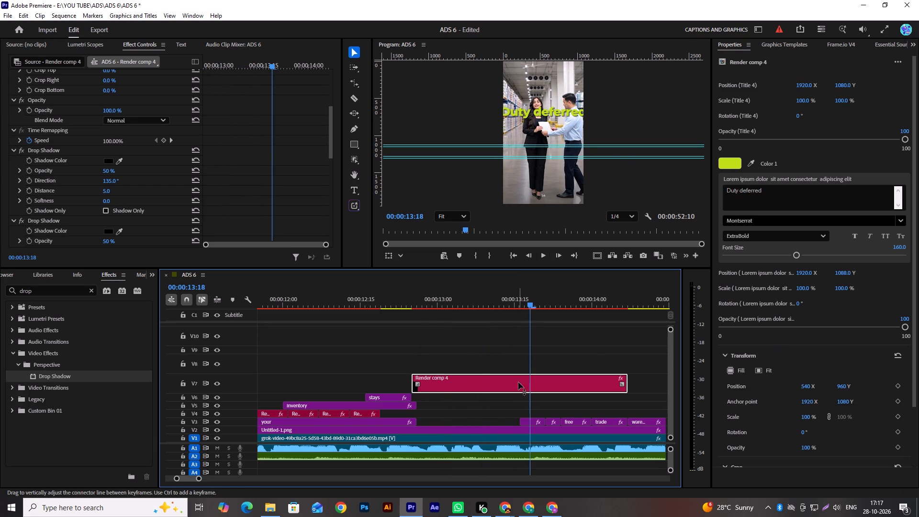
Set the font size of the "Duty deferred" title to 140.
{"action": "left_click", "coordinate": [518, 385]}
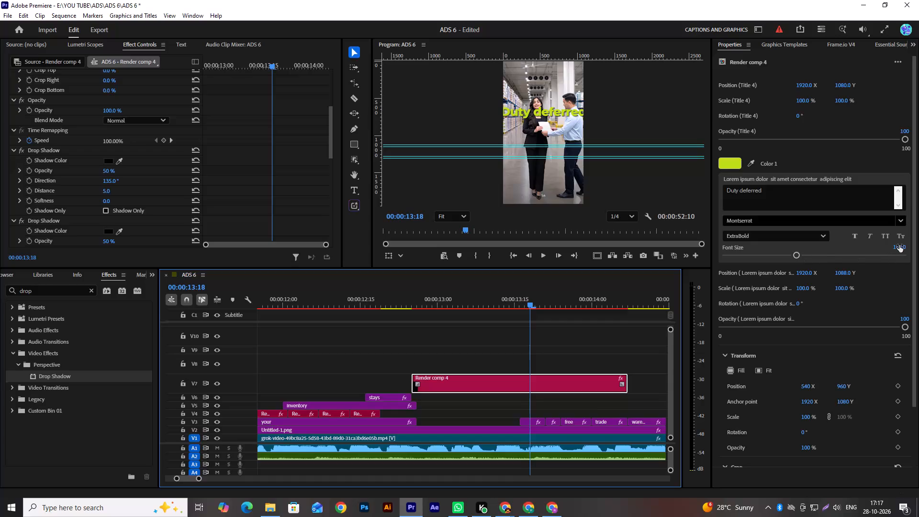
{"action": "left_click", "coordinate": [899, 245]}
{"action": "type", "text": "140"}
{"action": "key", "text": "Return"}
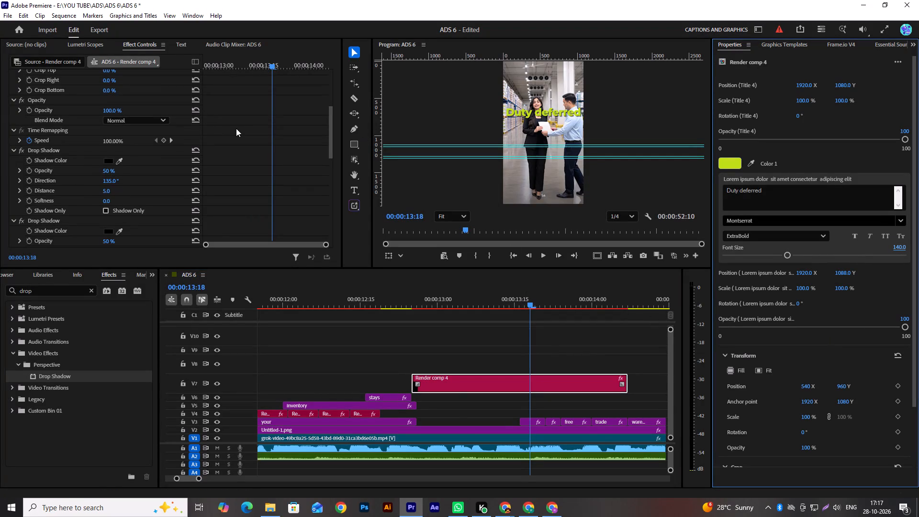
Lower the "Duty deferred" title in the frame by setting its Motion Position Y to 1484, aligning it with the guides.
{"action": "scroll", "coordinate": [236, 128], "scroll_direction": "up", "scroll_amount": 2}
{"action": "scroll", "coordinate": [236, 128], "scroll_direction": "down", "scroll_amount": 1}
{"action": "scroll", "coordinate": [236, 128], "scroll_direction": "up", "scroll_amount": 11}
{"action": "left_click_drag", "start_coordinate": [129, 104], "coordinate": [206, 116]}
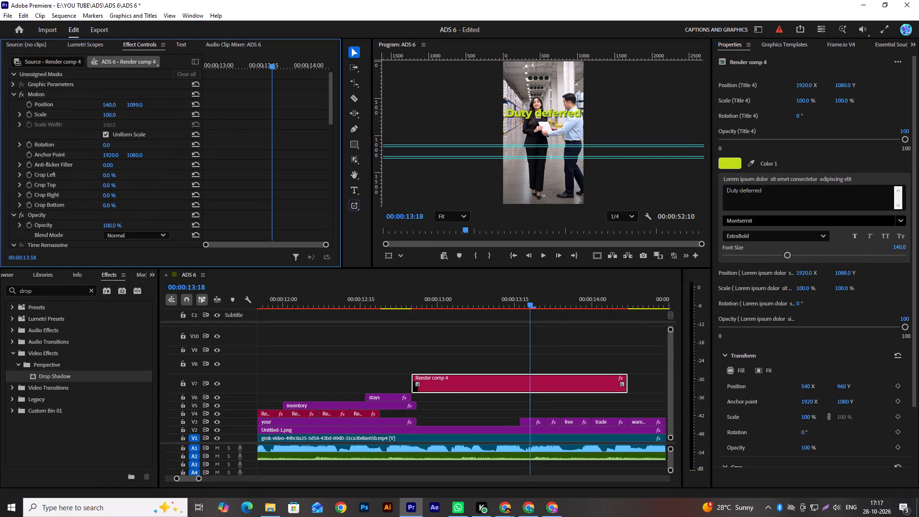
{"action": "left_click_drag", "start_coordinate": [206, 116], "coordinate": [336, 141]}
{"action": "scroll", "coordinate": [586, 128], "scroll_direction": "up", "scroll_amount": 9}
{"action": "scroll", "coordinate": [516, 148], "scroll_direction": "up", "scroll_amount": 2}
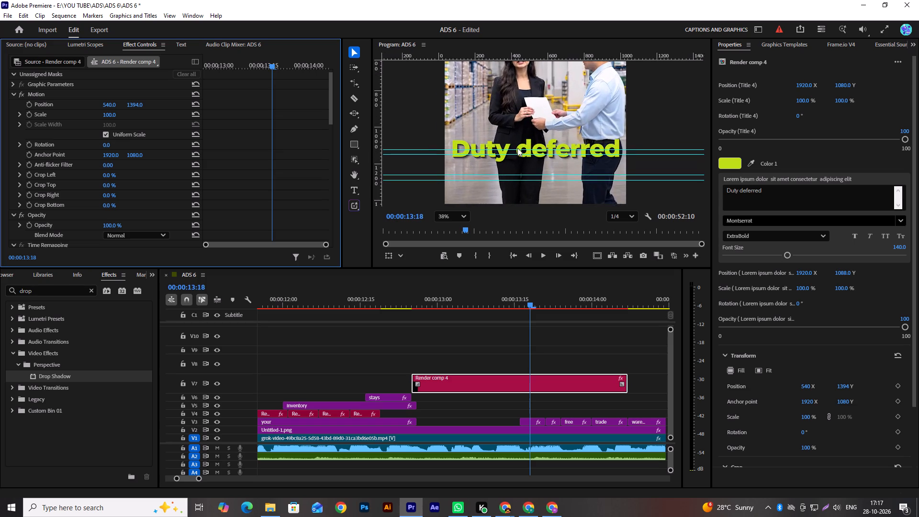
{"action": "scroll", "coordinate": [517, 148], "scroll_direction": "up", "scroll_amount": 2}
{"action": "left_click_drag", "start_coordinate": [133, 103], "coordinate": [183, 120]}
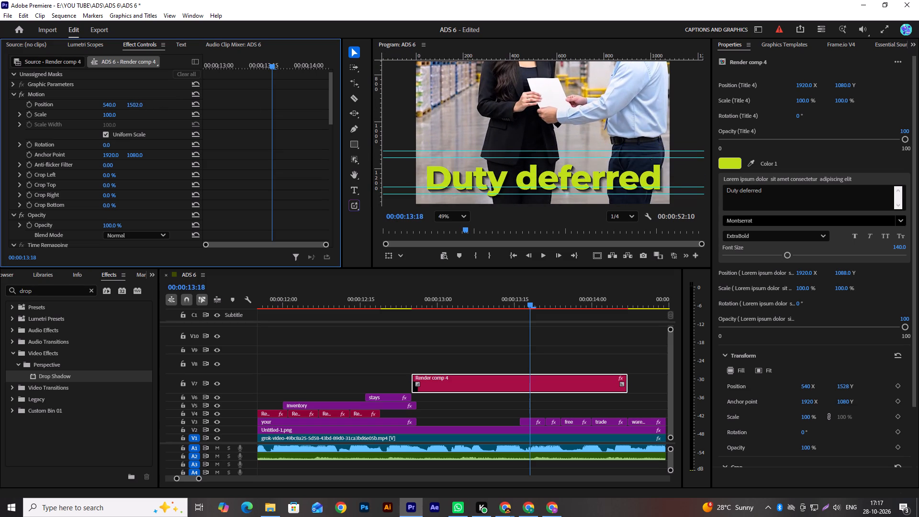
{"action": "left_click_drag", "start_coordinate": [183, 120], "coordinate": [184, 120]}
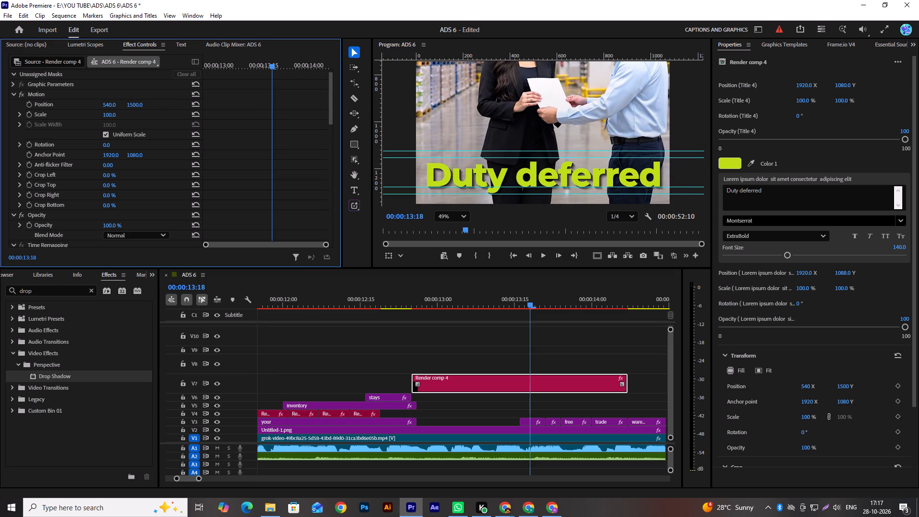
{"action": "left_click_drag", "start_coordinate": [184, 120], "coordinate": [180, 121]}
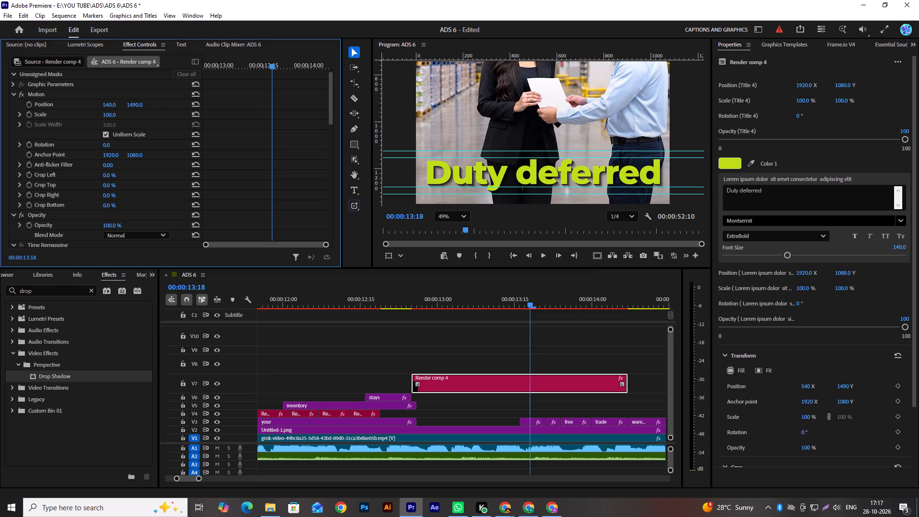
{"action": "left_click_drag", "start_coordinate": [180, 121], "coordinate": [177, 122]}
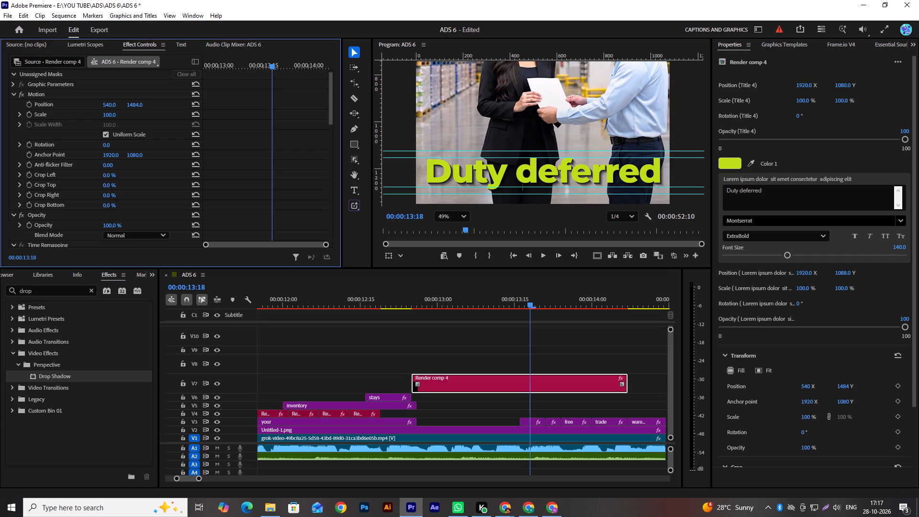
{"action": "left_click_drag", "start_coordinate": [177, 122], "coordinate": [176, 123]}
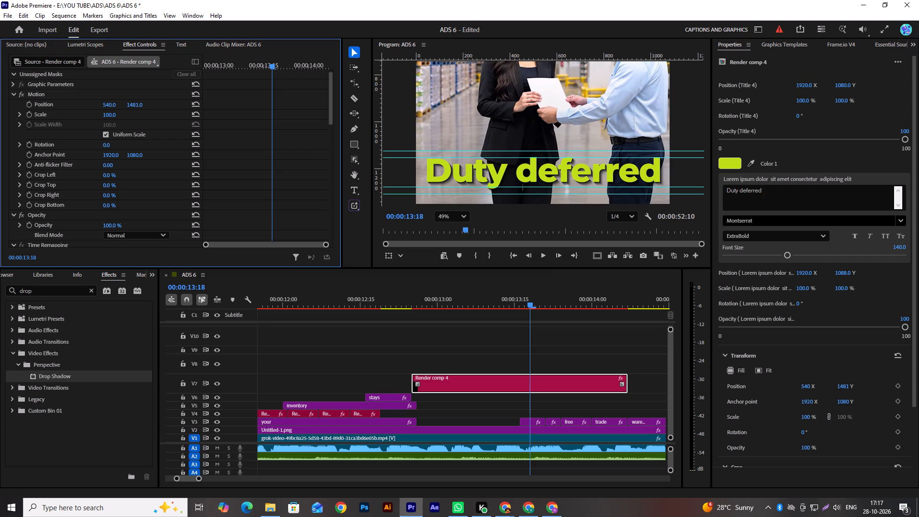
{"action": "left_click_drag", "start_coordinate": [176, 123], "coordinate": [177, 122]}
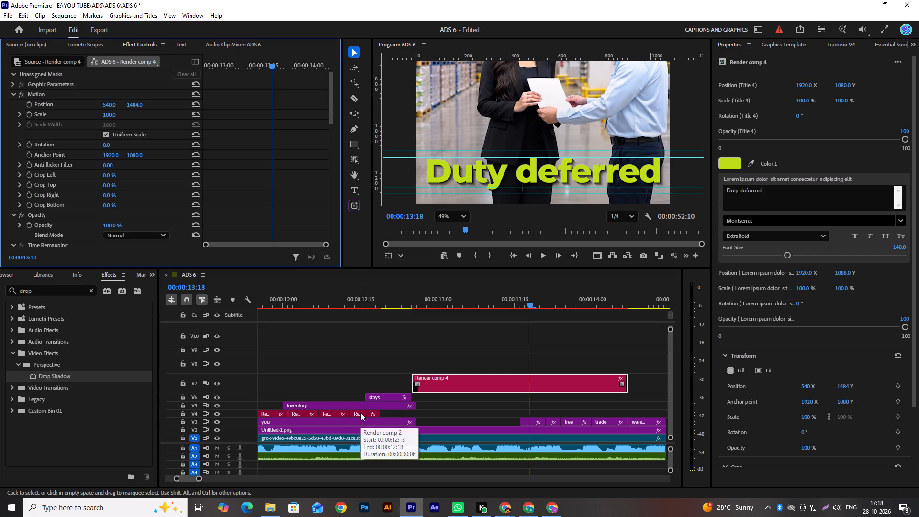
Duplicate the last short "Pharmaceutical" clip on V4 four times and butt the copies end to end after it.
{"action": "left_click_drag", "start_coordinate": [363, 413], "coordinate": [402, 414], "text": "alt"}
{"action": "left_click_drag", "start_coordinate": [400, 414], "coordinate": [441, 414], "text": "alt"}
{"action": "left_click_drag", "start_coordinate": [441, 414], "coordinate": [487, 414], "text": "alt"}
{"action": "left_click_drag", "start_coordinate": [487, 413], "coordinate": [525, 416], "text": "alt"}
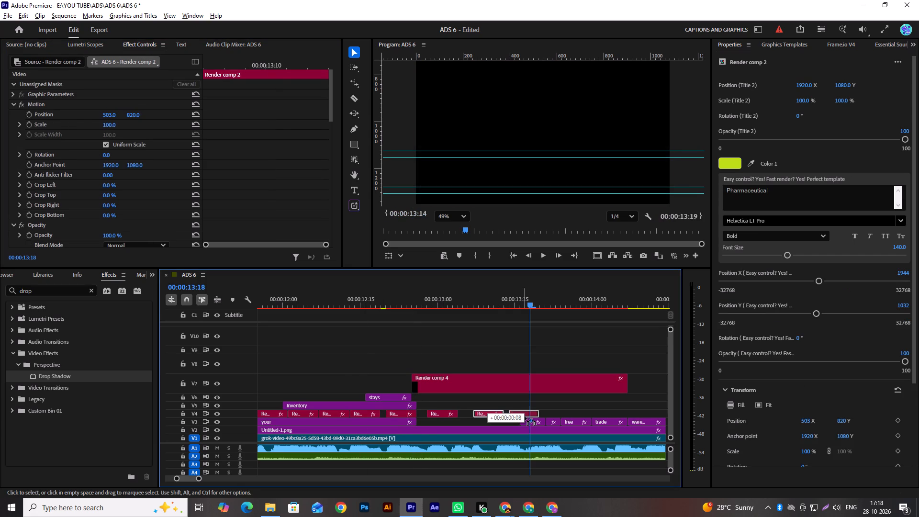
{"action": "left_click_drag", "start_coordinate": [525, 416], "coordinate": [525, 416], "text": "alt"}
{"action": "left_click_drag", "start_coordinate": [398, 415], "coordinate": [394, 416]}
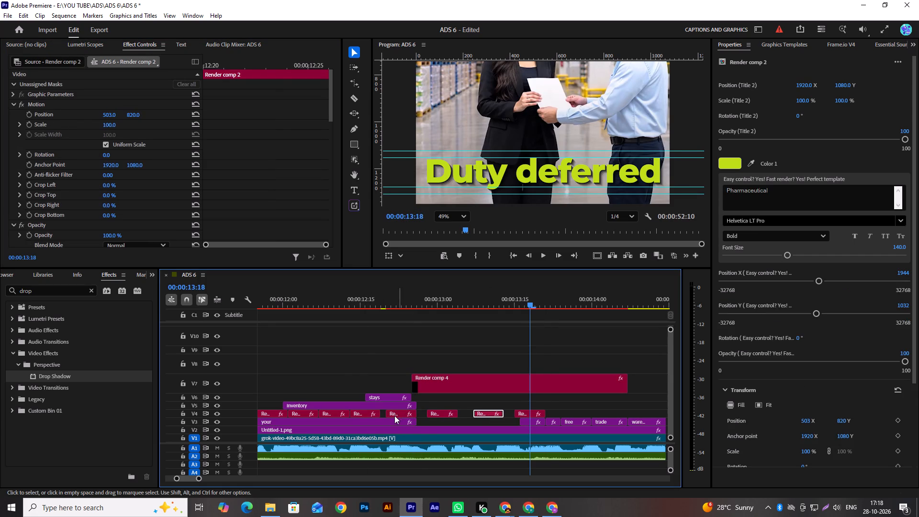
{"action": "left_click_drag", "start_coordinate": [394, 416], "coordinate": [392, 416]}
{"action": "left_click_drag", "start_coordinate": [438, 412], "coordinate": [426, 414]}
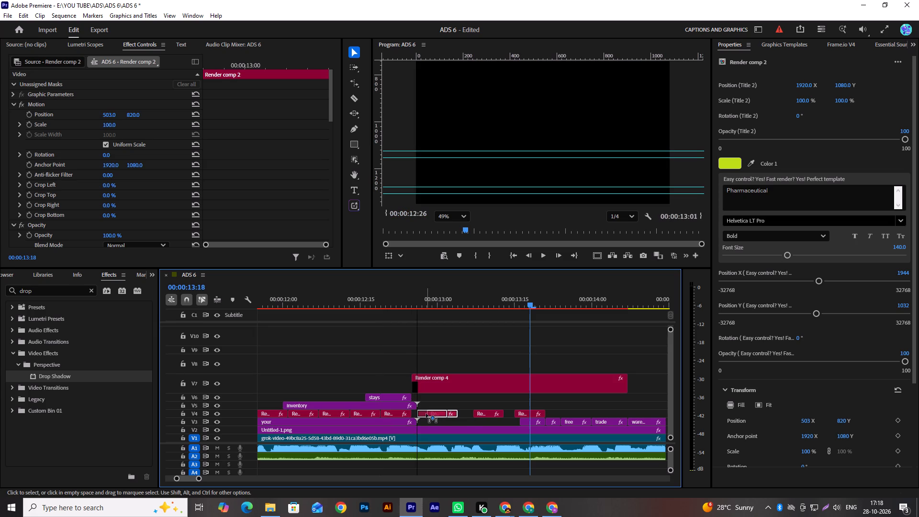
{"action": "left_click_drag", "start_coordinate": [426, 414], "coordinate": [424, 415]}
{"action": "left_click_drag", "start_coordinate": [488, 415], "coordinate": [458, 413]}
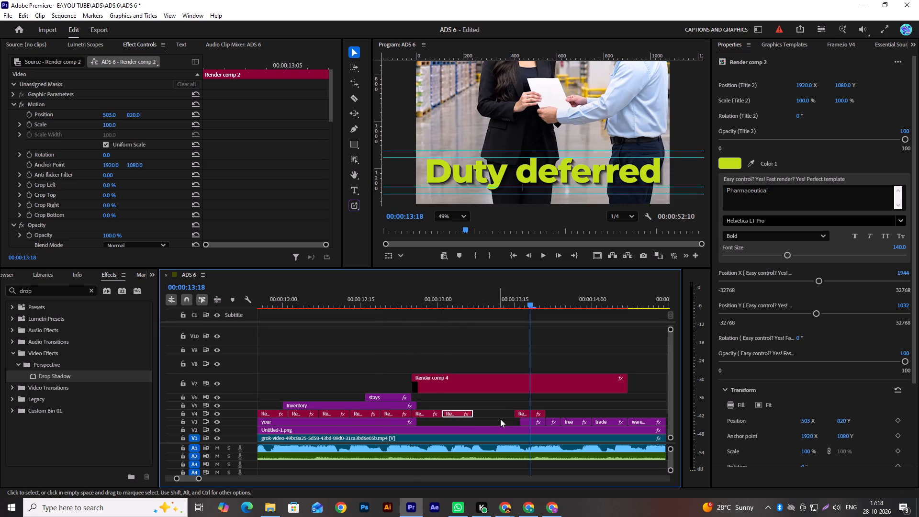
{"action": "scroll", "coordinate": [501, 419], "scroll_direction": "down", "scroll_amount": 7}
{"action": "scroll", "coordinate": [501, 419], "scroll_direction": "up", "scroll_amount": 9, "text": "alt"}
{"action": "scroll", "coordinate": [414, 409], "scroll_direction": "up", "scroll_amount": 6, "text": "alt"}
{"action": "scroll", "coordinate": [415, 408], "scroll_direction": "down", "scroll_amount": 7, "text": "alt"}
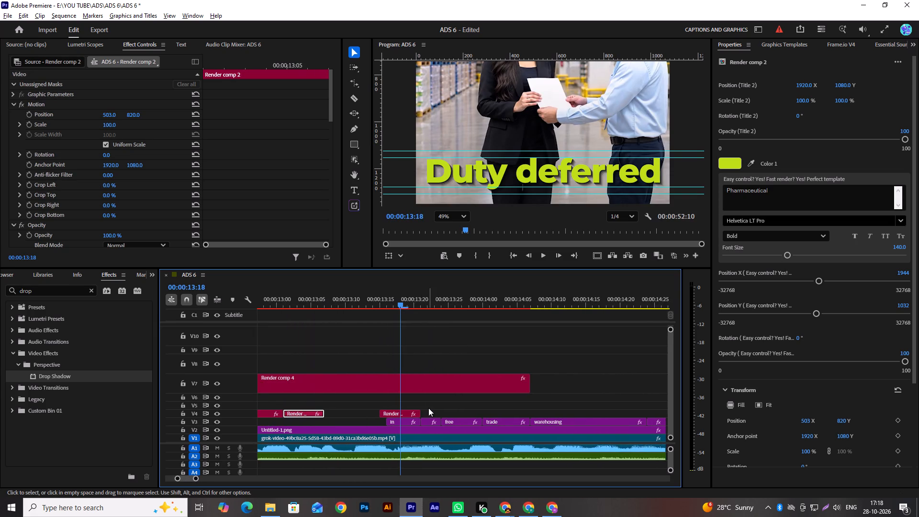
{"action": "scroll", "coordinate": [429, 407], "scroll_direction": "up", "scroll_amount": 4}
{"action": "left_click_drag", "start_coordinate": [453, 413], "coordinate": [399, 416]}
Add two more "Pharmaceutical" copies end to end on V4 and trim the last to the start of the "free" caption.
{"action": "left_click_drag", "start_coordinate": [396, 414], "coordinate": [451, 414], "text": "alt"}
{"action": "left_click_drag", "start_coordinate": [451, 415], "coordinate": [498, 415], "text": "alt"}
{"action": "left_click_drag", "start_coordinate": [457, 415], "coordinate": [446, 416]}
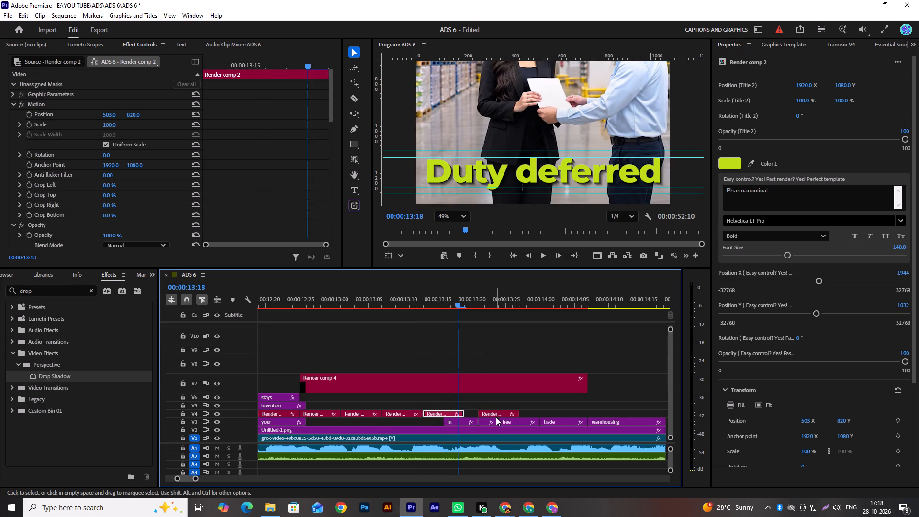
{"action": "left_click_drag", "start_coordinate": [496, 414], "coordinate": [483, 414]}
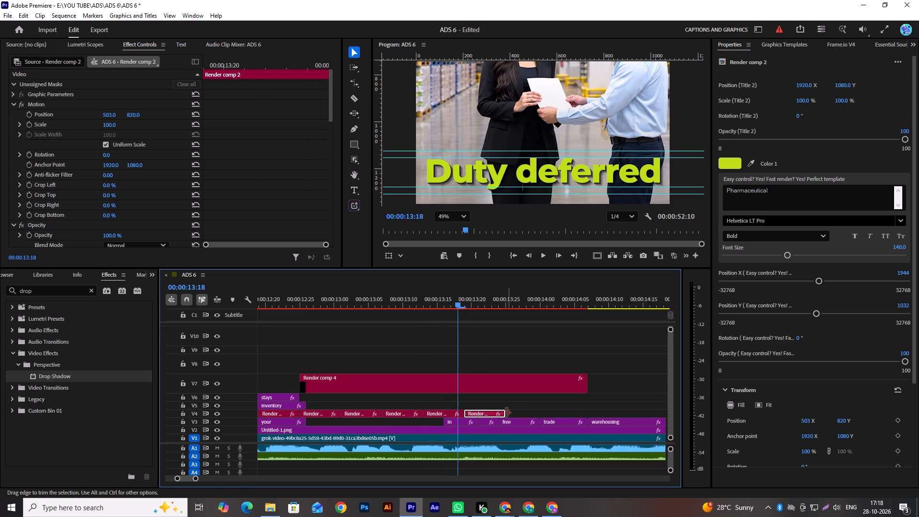
{"action": "left_click_drag", "start_coordinate": [503, 413], "coordinate": [496, 413]}
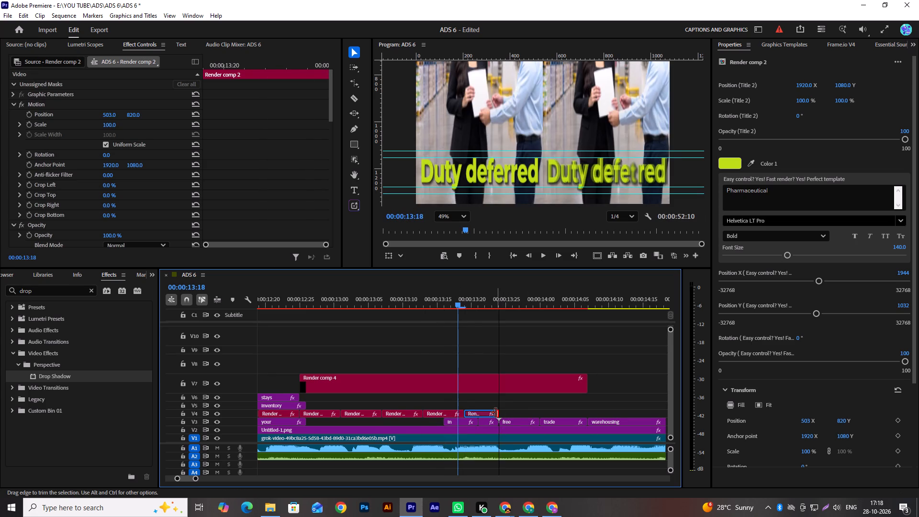
Extend the "inventory" clip on V5 and the "stays" clip on V6 to the end of the last "Pharmaceutical" copy.
{"action": "scroll", "coordinate": [446, 398], "scroll_direction": "up", "scroll_amount": 5}
{"action": "scroll", "coordinate": [446, 398], "scroll_direction": "down", "scroll_amount": 2, "text": "alt"}
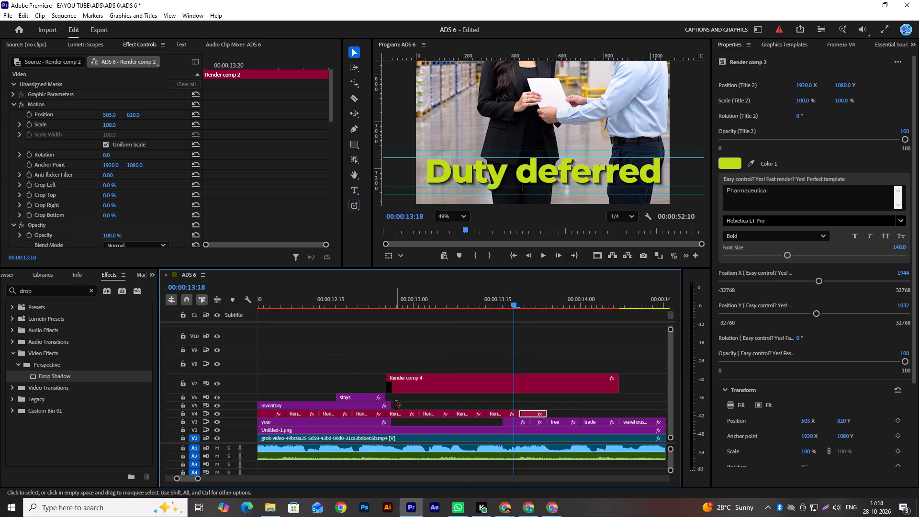
{"action": "left_click_drag", "start_coordinate": [390, 404], "coordinate": [541, 406]}
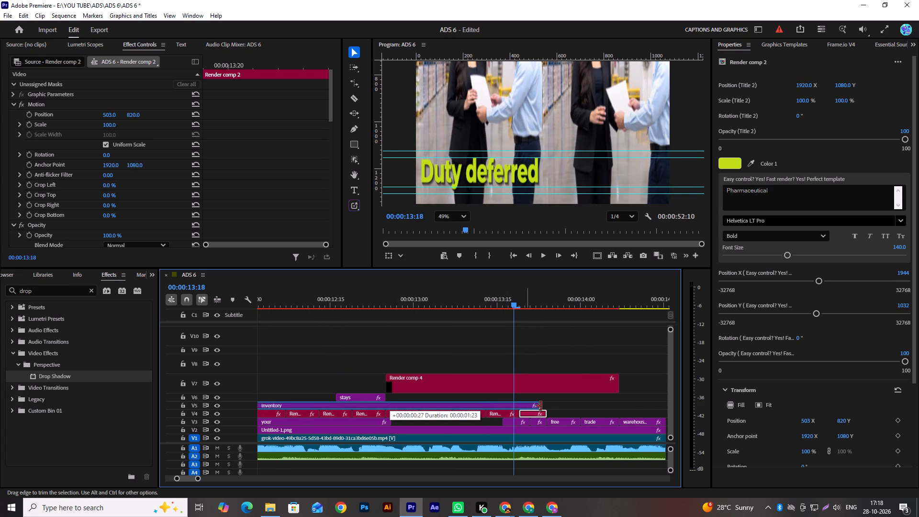
{"action": "left_click_drag", "start_coordinate": [541, 406], "coordinate": [544, 406]}
{"action": "left_click_drag", "start_coordinate": [384, 397], "coordinate": [432, 398]}
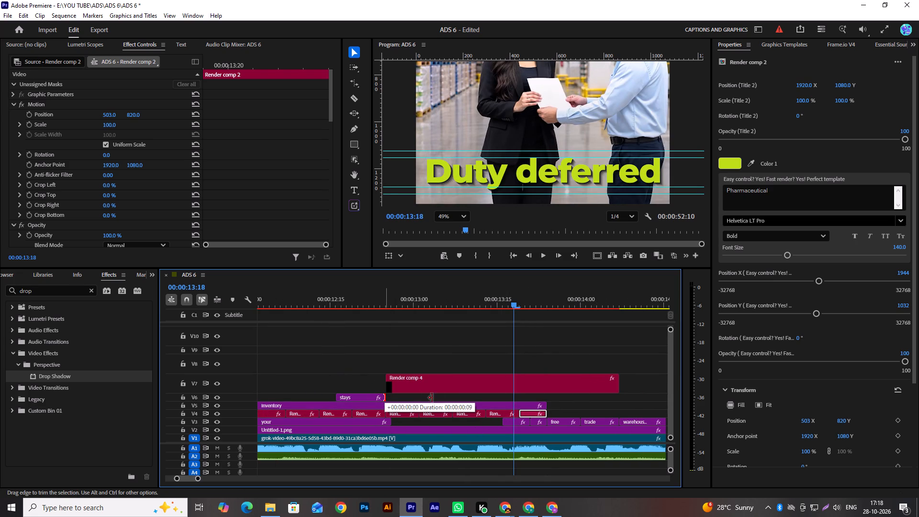
{"action": "left_click_drag", "start_coordinate": [432, 398], "coordinate": [546, 397]}
{"action": "scroll", "coordinate": [438, 397], "scroll_direction": "up", "scroll_amount": 2}
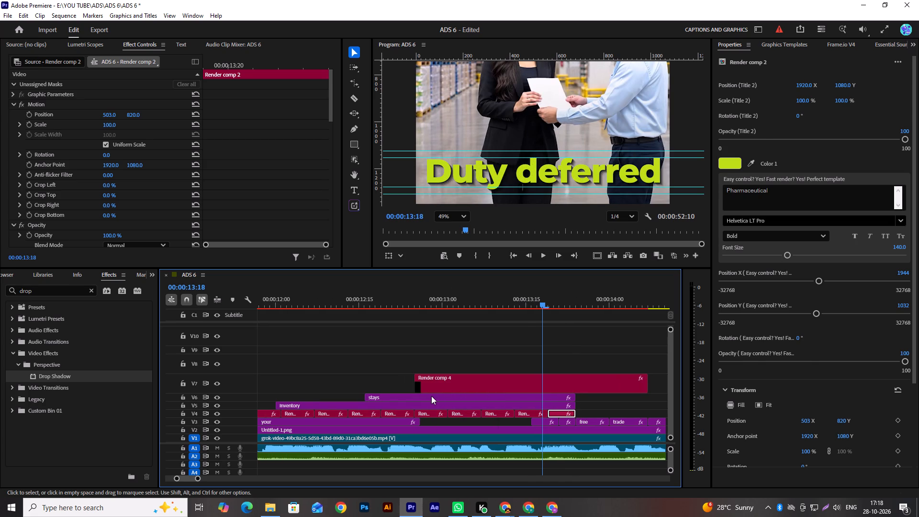
Move the two short captions before "free" from V3 up to V8, and extend "your" on V3 to the start of "free".
{"action": "left_click", "coordinate": [430, 396]}
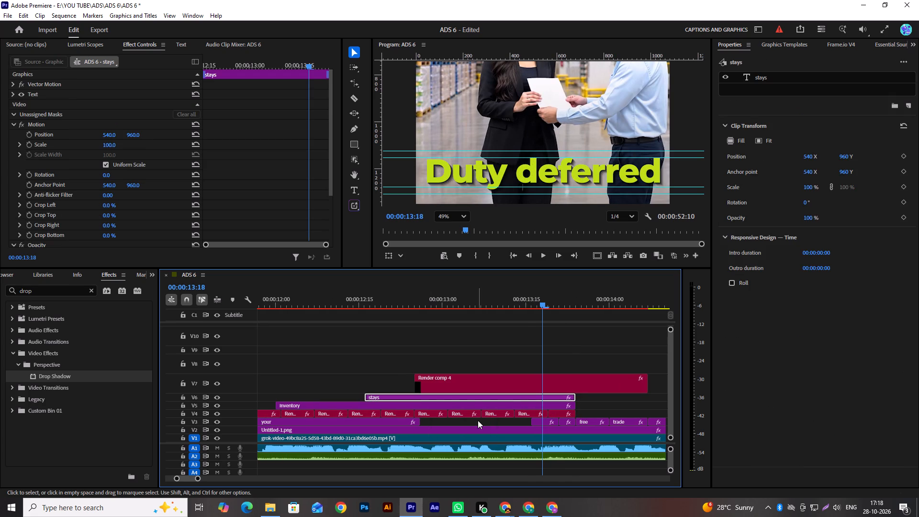
{"action": "left_click_drag", "start_coordinate": [419, 422], "coordinate": [525, 424]}
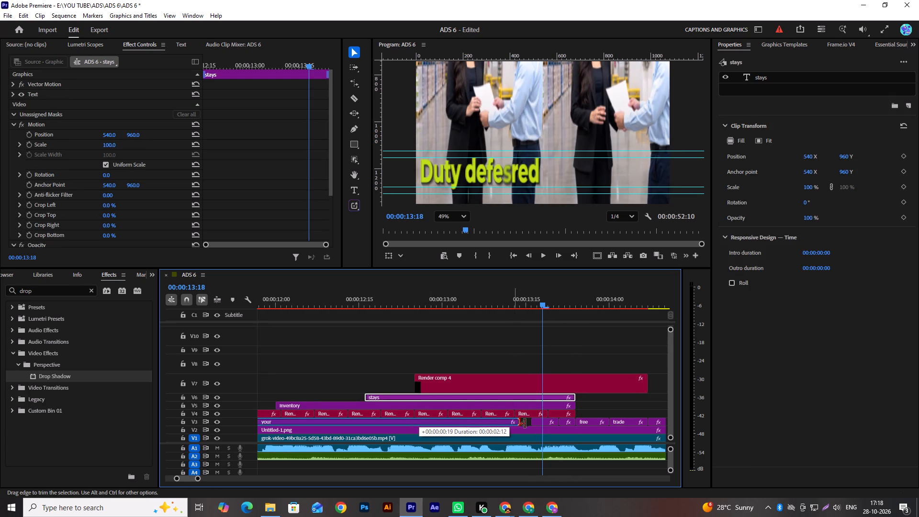
{"action": "left_click_drag", "start_coordinate": [525, 424], "coordinate": [528, 424]}
{"action": "scroll", "coordinate": [550, 414], "scroll_direction": "down", "scroll_amount": 3}
{"action": "left_click", "coordinate": [523, 426]}
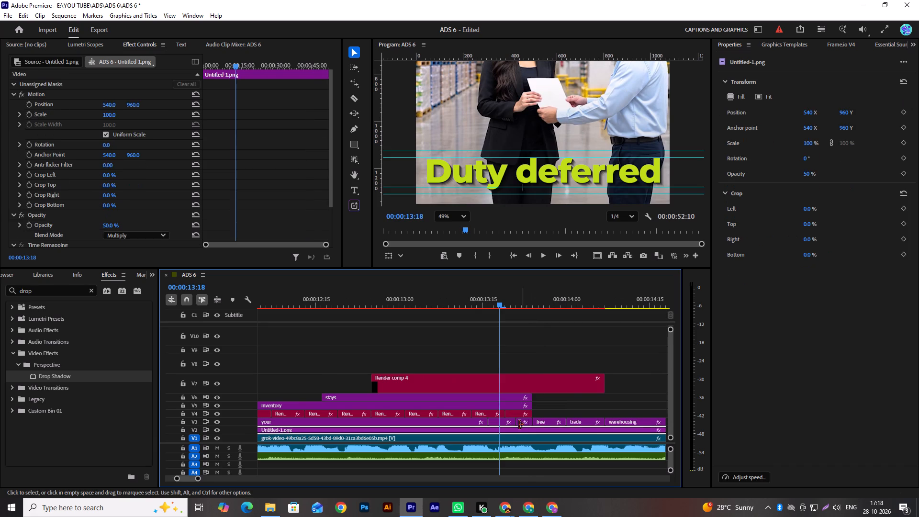
{"action": "left_click", "coordinate": [524, 422]}
{"action": "left_click", "coordinate": [509, 424], "text": "shift"}
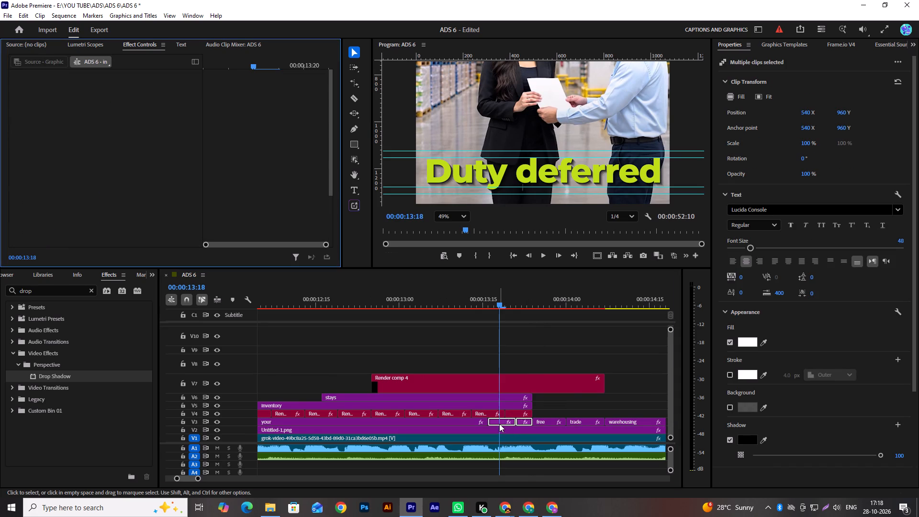
{"action": "left_click_drag", "start_coordinate": [500, 423], "coordinate": [502, 371]}
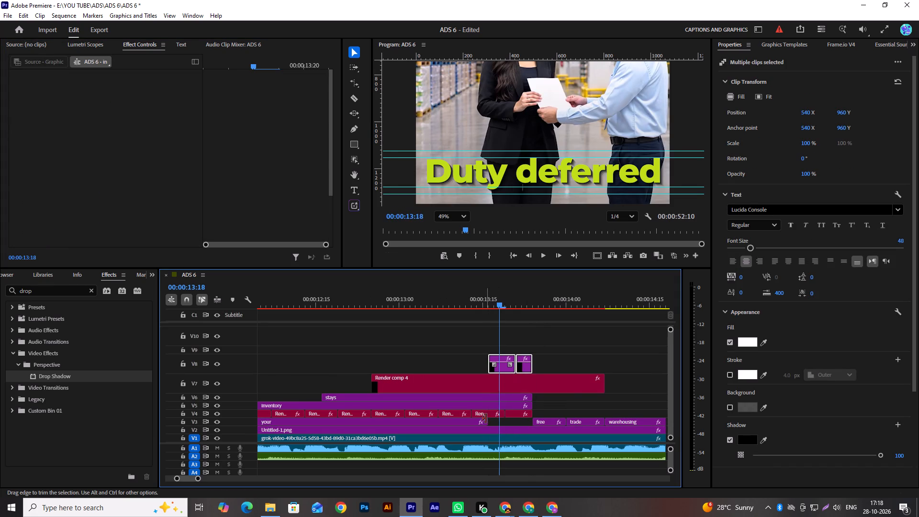
{"action": "left_click_drag", "start_coordinate": [485, 422], "coordinate": [530, 421]}
Split the "Duty deferred" title on V7 at 00:00:13:23 and 00:00:13:12, and delete the piece after 00:00:13:23.
{"action": "scroll", "coordinate": [534, 414], "scroll_direction": "down", "scroll_amount": 3}
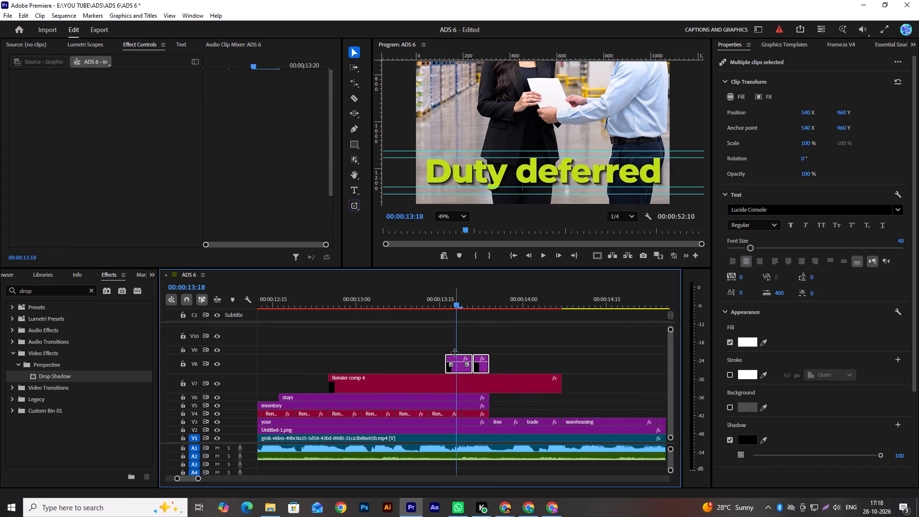
{"action": "left_click_drag", "start_coordinate": [454, 303], "coordinate": [461, 309]}
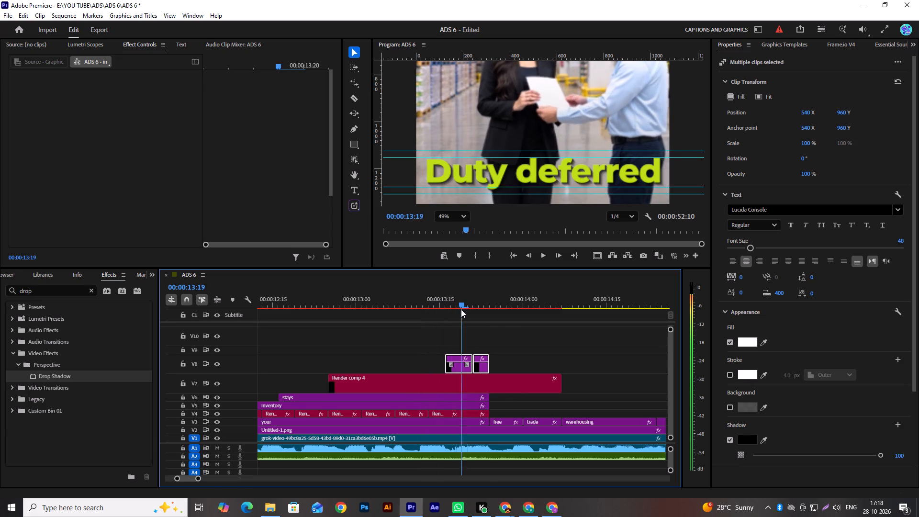
{"action": "left_click_drag", "start_coordinate": [461, 309], "coordinate": [488, 322]}
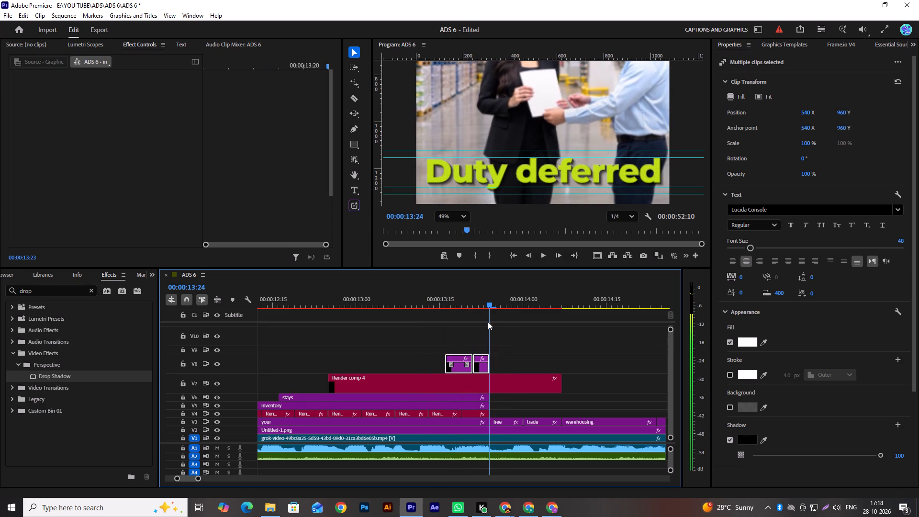
{"action": "left_click_drag", "start_coordinate": [488, 322], "coordinate": [479, 323]}
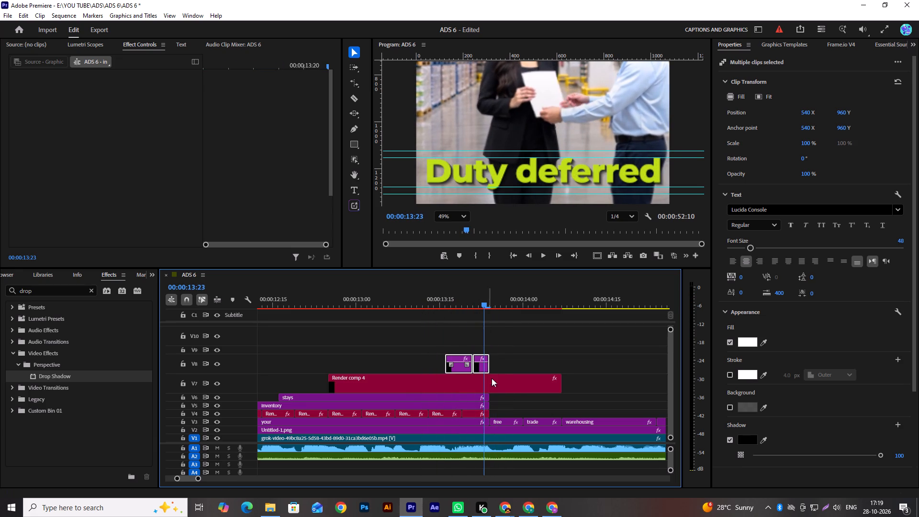
{"action": "key", "text": "c"}
{"action": "left_click", "coordinate": [484, 382]}
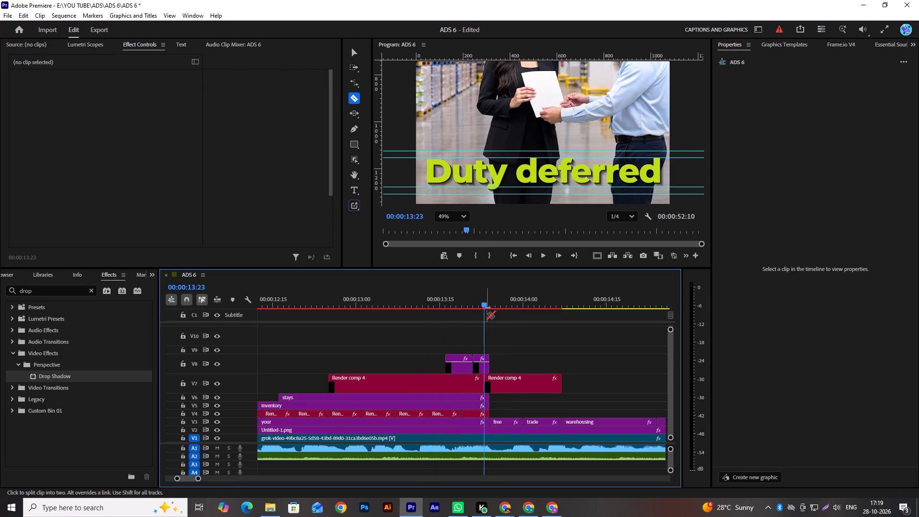
{"action": "left_click_drag", "start_coordinate": [483, 305], "coordinate": [425, 318]}
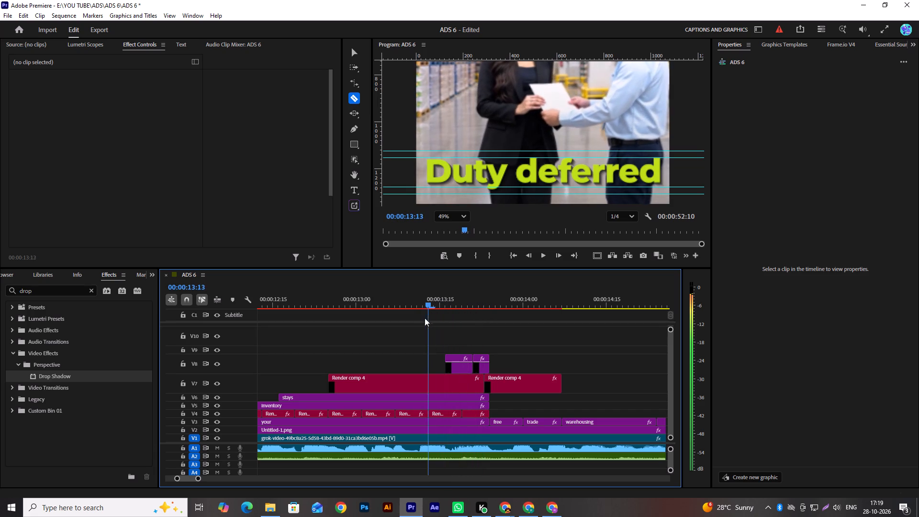
{"action": "left_click_drag", "start_coordinate": [425, 318], "coordinate": [417, 322]}
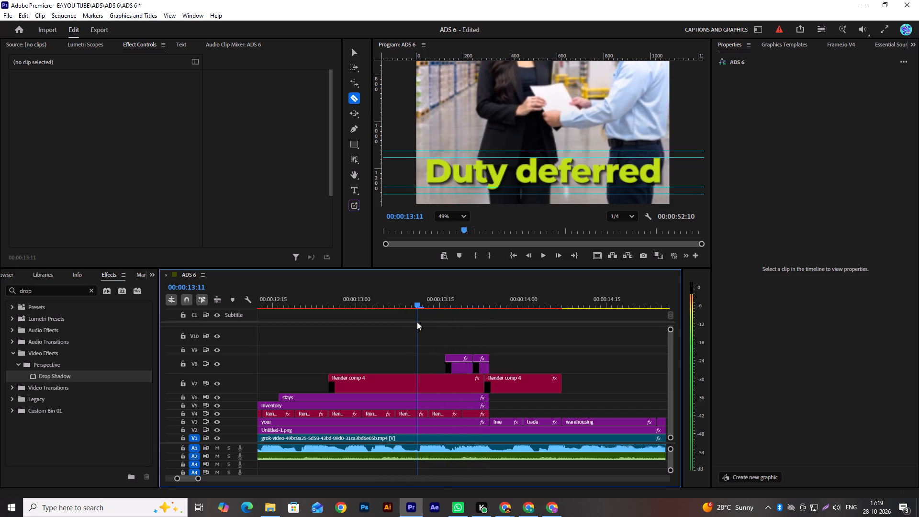
{"action": "left_click_drag", "start_coordinate": [417, 322], "coordinate": [421, 320]}
{"action": "left_click", "coordinate": [425, 380]}
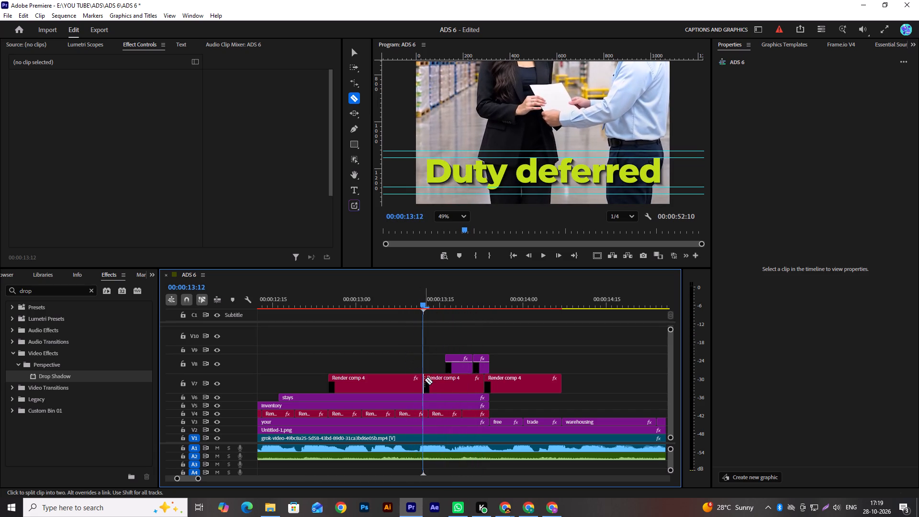
{"action": "key", "text": "v"}
{"action": "left_click", "coordinate": [537, 392]}
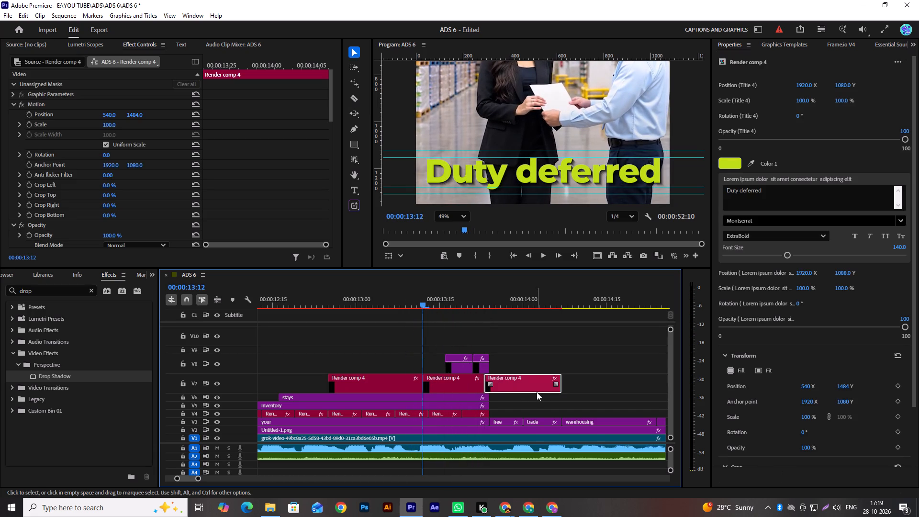
{"action": "key", "text": "Delete"}
Duplicate the second "Duty deferred" piece on V7 and fit the copy under the last short V8 caption, ending where "free" starts.
{"action": "left_click", "coordinate": [458, 380]}
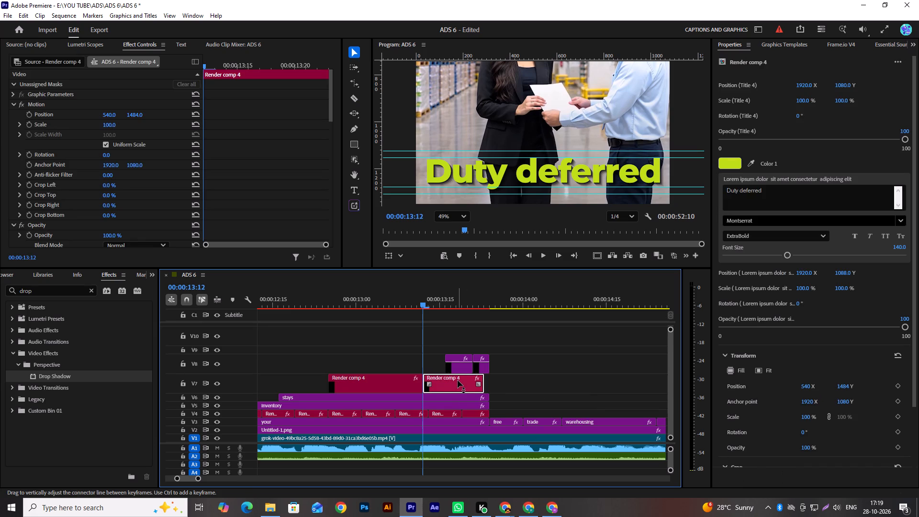
{"action": "left_click_drag", "start_coordinate": [423, 303], "coordinate": [338, 332]}
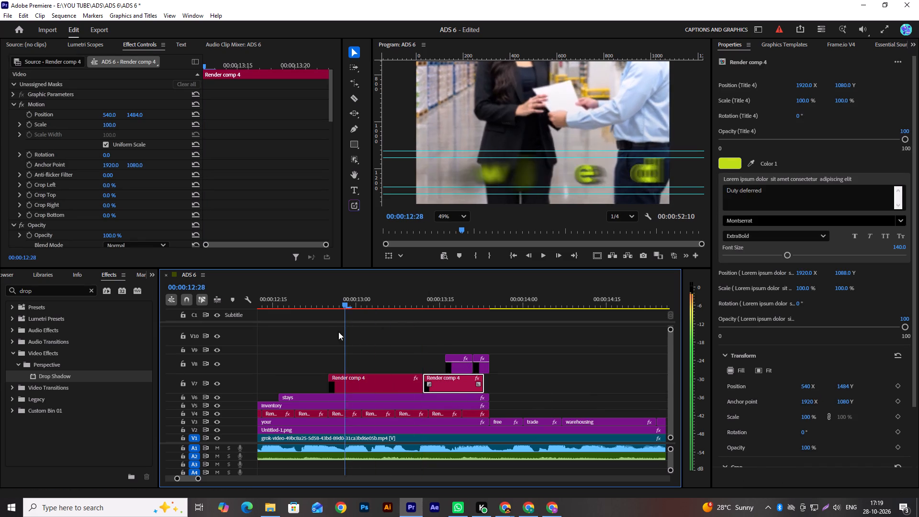
{"action": "left_click_drag", "start_coordinate": [338, 332], "coordinate": [324, 338]}
{"action": "key", "text": "space"}
{"action": "key", "text": "space"}
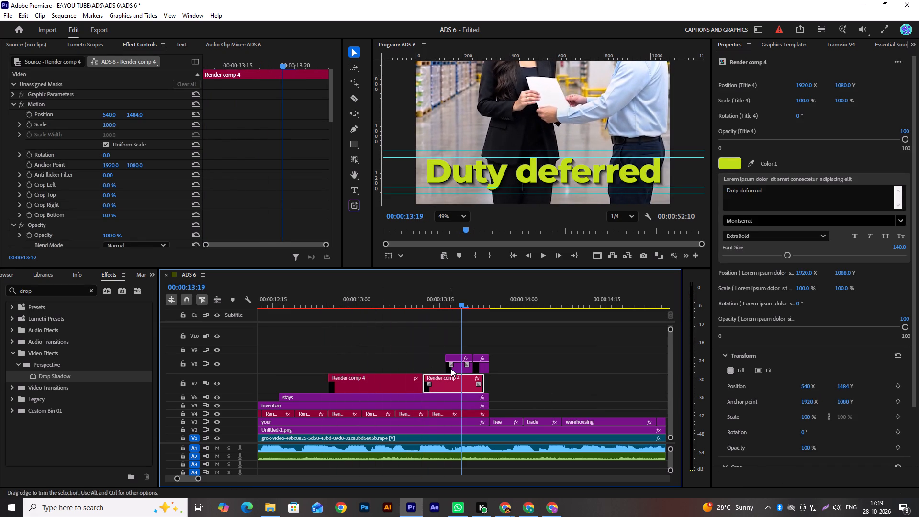
{"action": "left_click_drag", "start_coordinate": [463, 385], "coordinate": [492, 382], "text": "alt"}
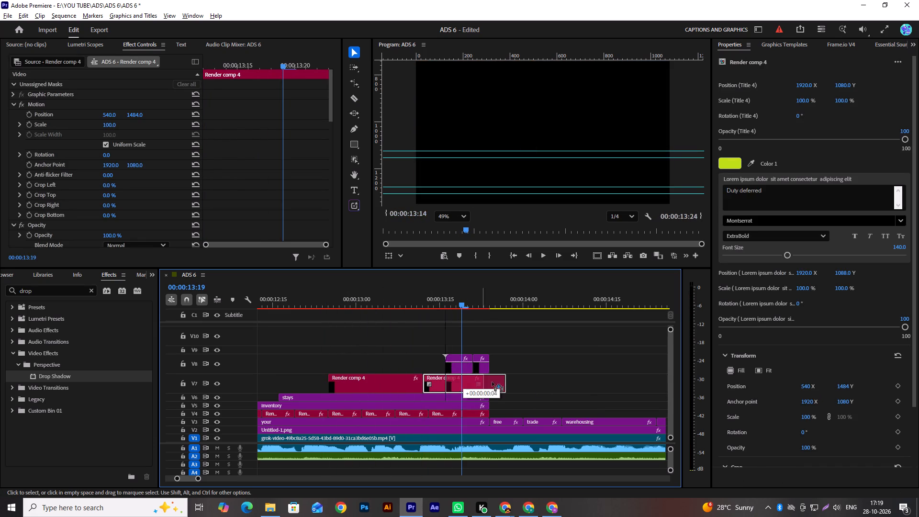
{"action": "left_click_drag", "start_coordinate": [492, 382], "coordinate": [530, 385], "text": "alt"}
{"action": "left_click_drag", "start_coordinate": [518, 388], "coordinate": [514, 391]}
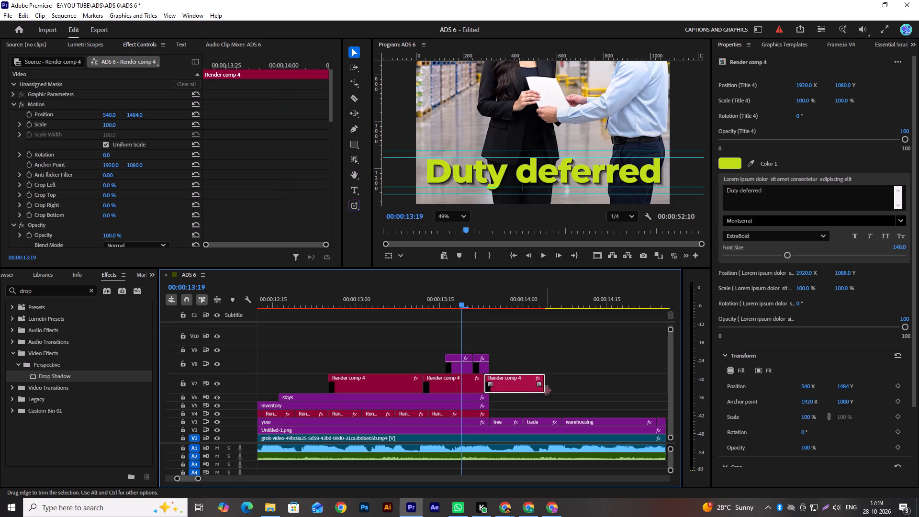
{"action": "left_click_drag", "start_coordinate": [542, 390], "coordinate": [501, 392]}
{"action": "left_click_drag", "start_coordinate": [500, 392], "coordinate": [492, 393]}
{"action": "left_click_drag", "start_coordinate": [493, 389], "coordinate": [488, 391]}
Play back the split "Duty deferred" section and save the project.
{"action": "left_click_drag", "start_coordinate": [436, 303], "coordinate": [413, 311]}
{"action": "key", "text": "space"}
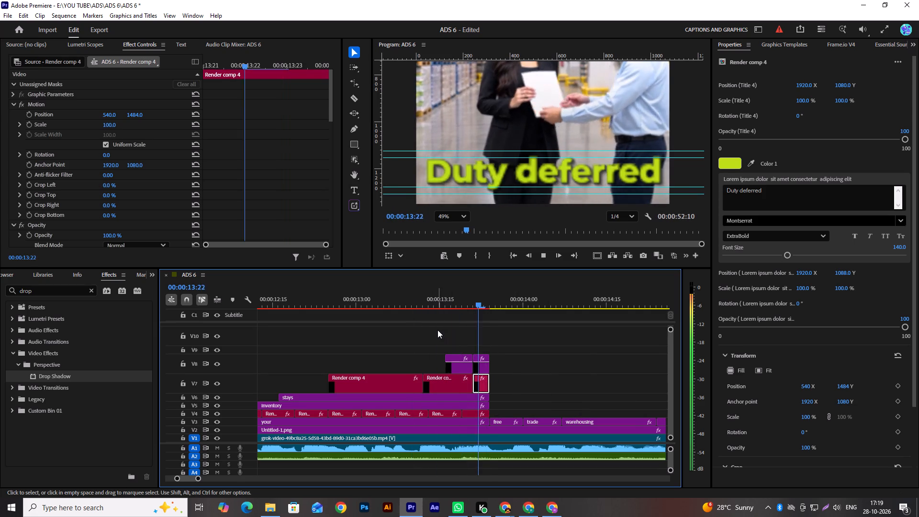
{"action": "key", "text": "space"}
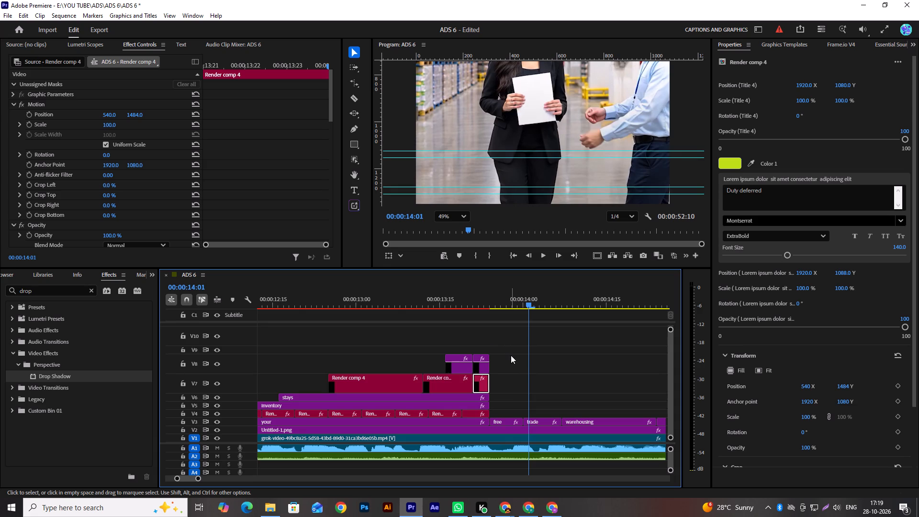
{"action": "left_click_drag", "start_coordinate": [466, 301], "coordinate": [457, 305]}
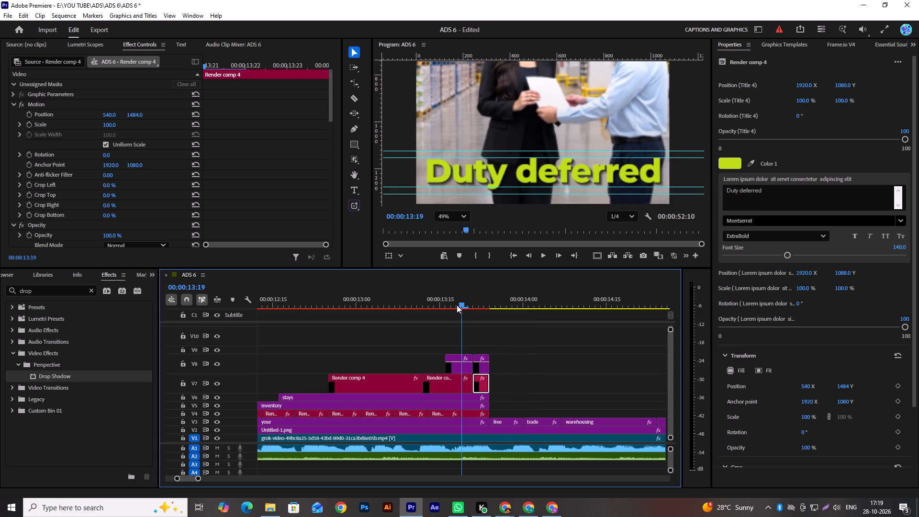
{"action": "left_click_drag", "start_coordinate": [457, 305], "coordinate": [453, 307]}
{"action": "key", "text": "ctrl+s"}
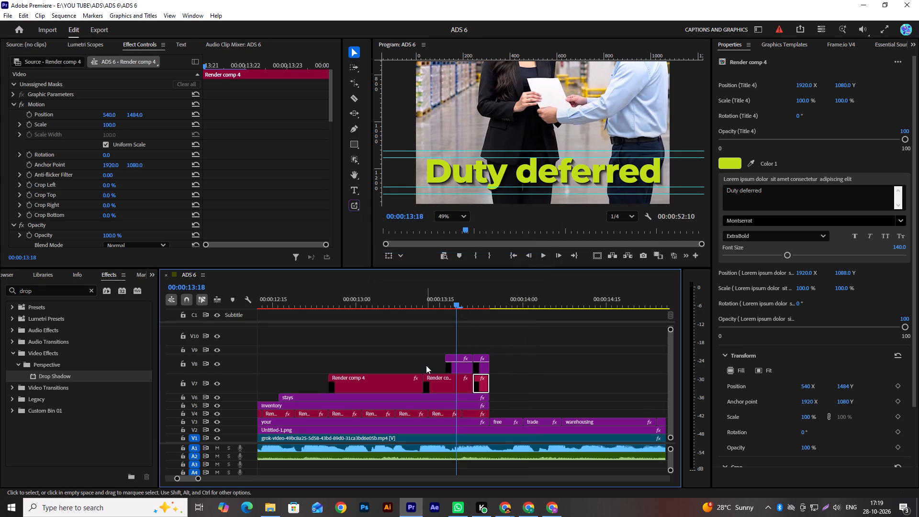
Add the "left to right" motion graphics template to V9, starting at the beginning of the "stays" caption on V6.
{"action": "left_click", "coordinate": [370, 398]}
{"action": "scroll", "coordinate": [376, 367], "scroll_direction": "up", "scroll_amount": 3}
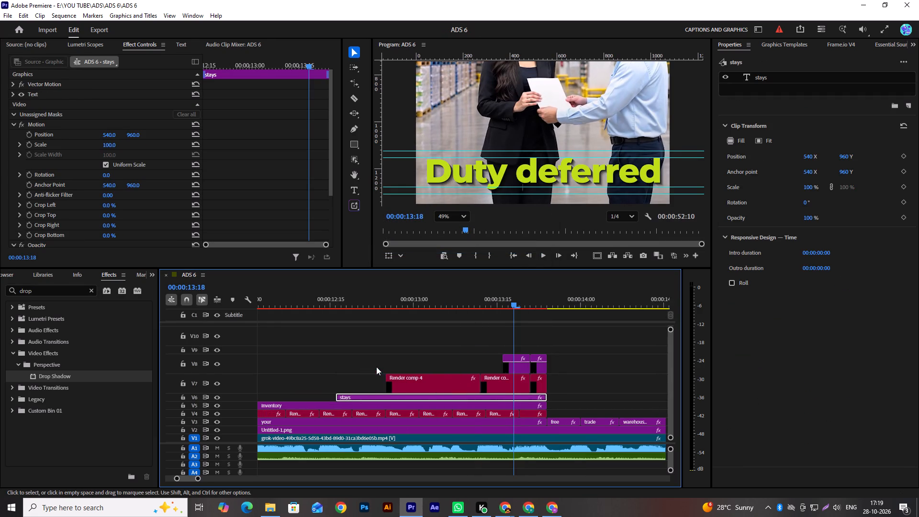
{"action": "scroll", "coordinate": [376, 367], "scroll_direction": "up", "scroll_amount": 2}
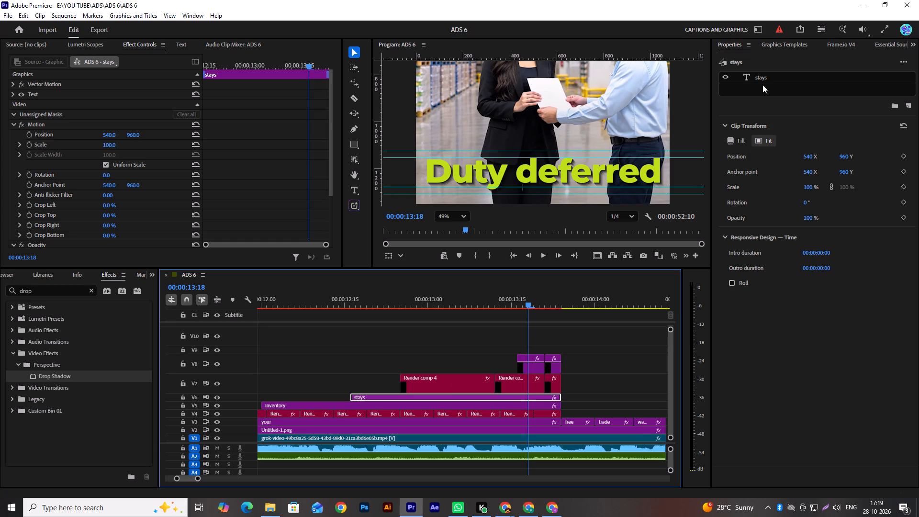
{"action": "left_click", "coordinate": [763, 77]}
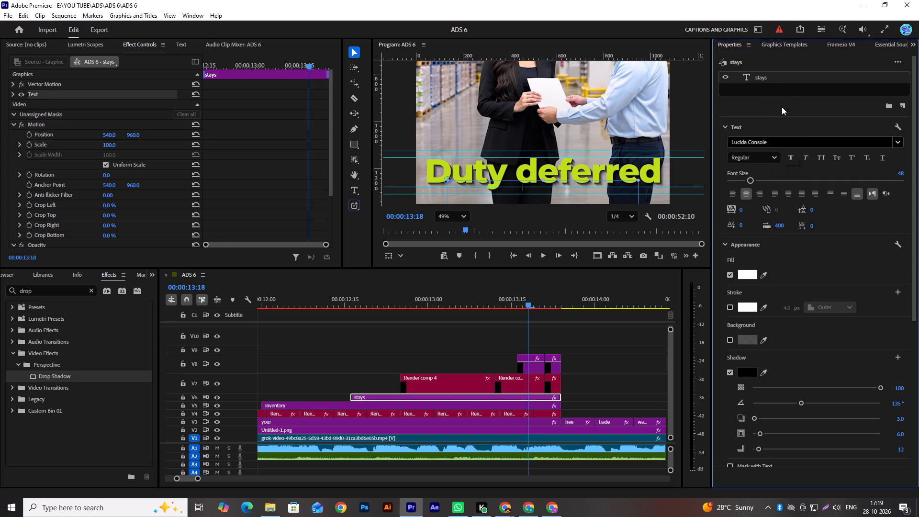
{"action": "left_click", "coordinate": [780, 46]}
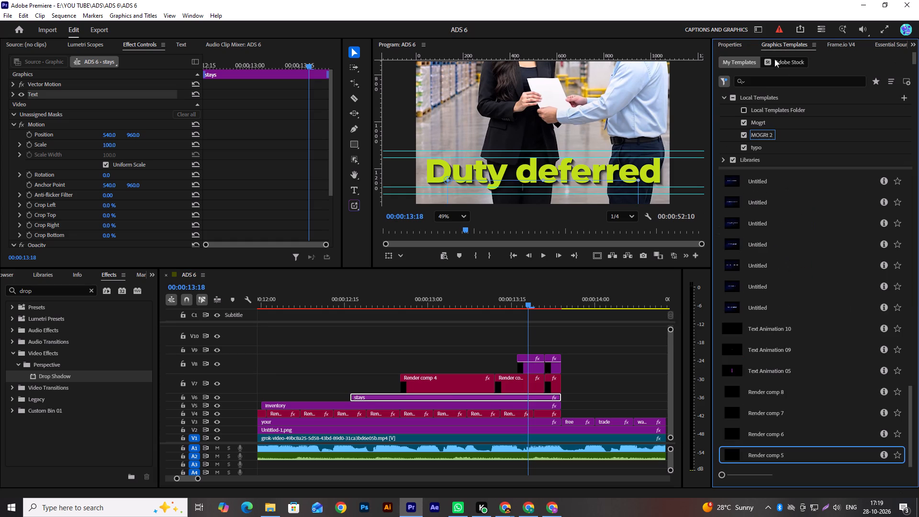
{"action": "scroll", "coordinate": [777, 285], "scroll_direction": "up", "scroll_amount": 8}
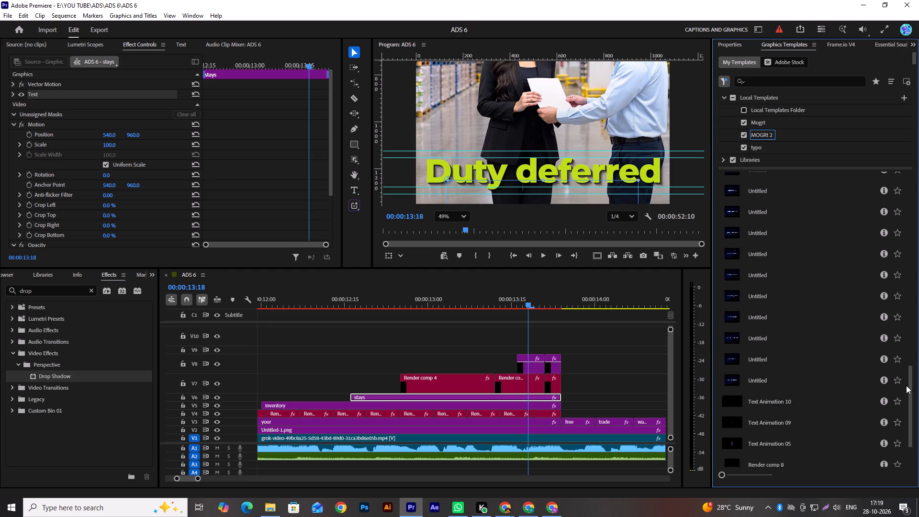
{"action": "left_click_drag", "start_coordinate": [910, 387], "coordinate": [918, 158]}
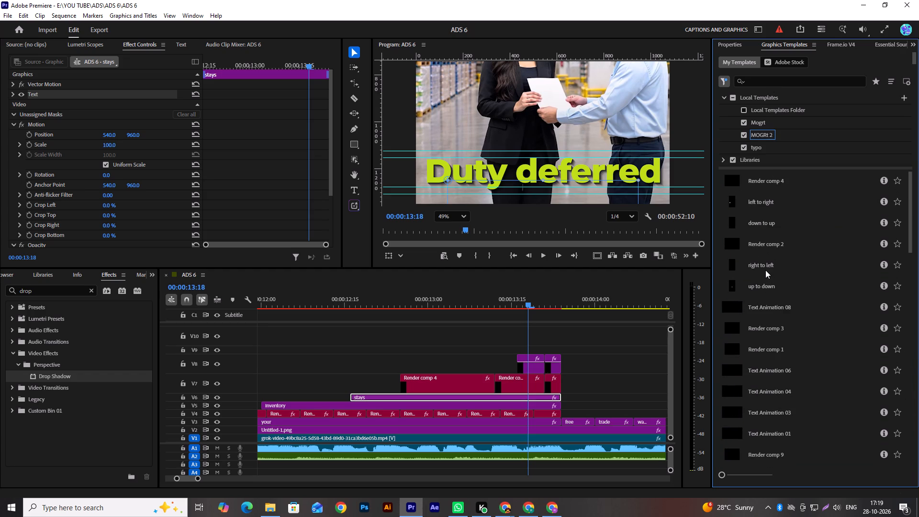
{"action": "left_click_drag", "start_coordinate": [772, 202], "coordinate": [642, 286]}
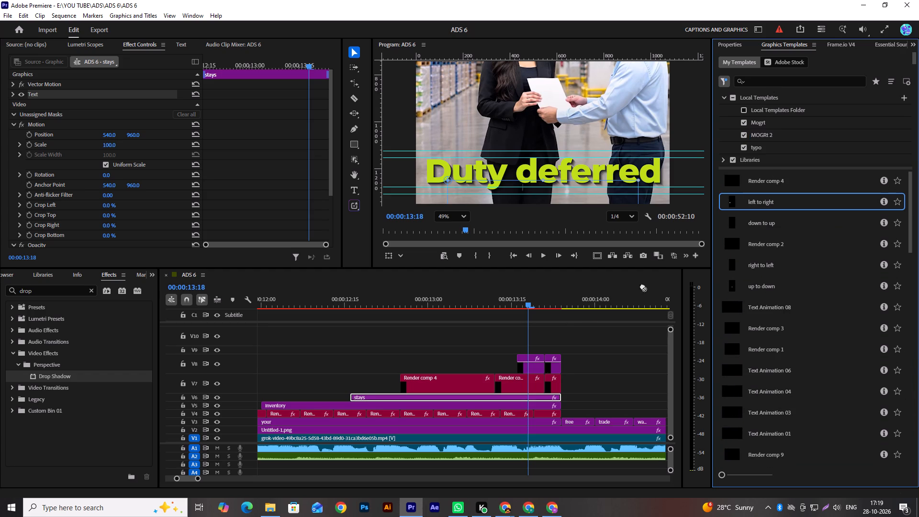
{"action": "left_click_drag", "start_coordinate": [642, 286], "coordinate": [349, 345]}
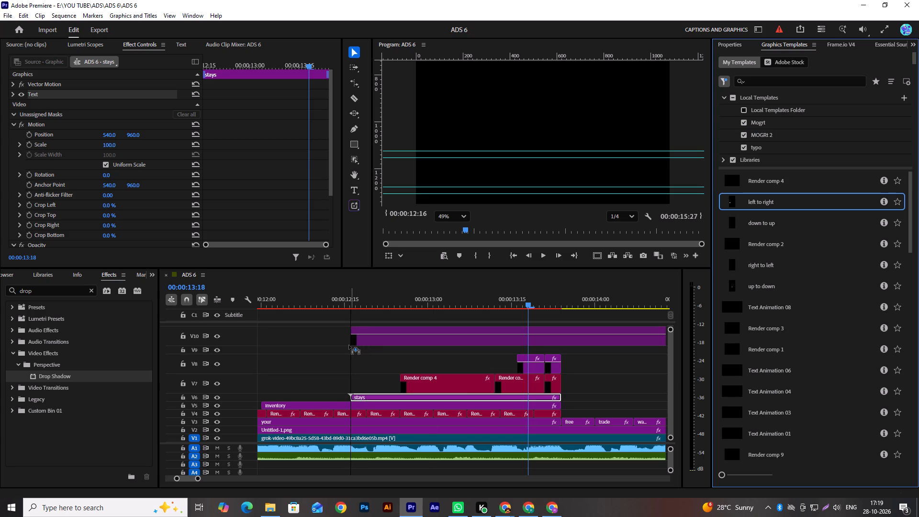
{"action": "left_click_drag", "start_coordinate": [349, 345], "coordinate": [347, 346]}
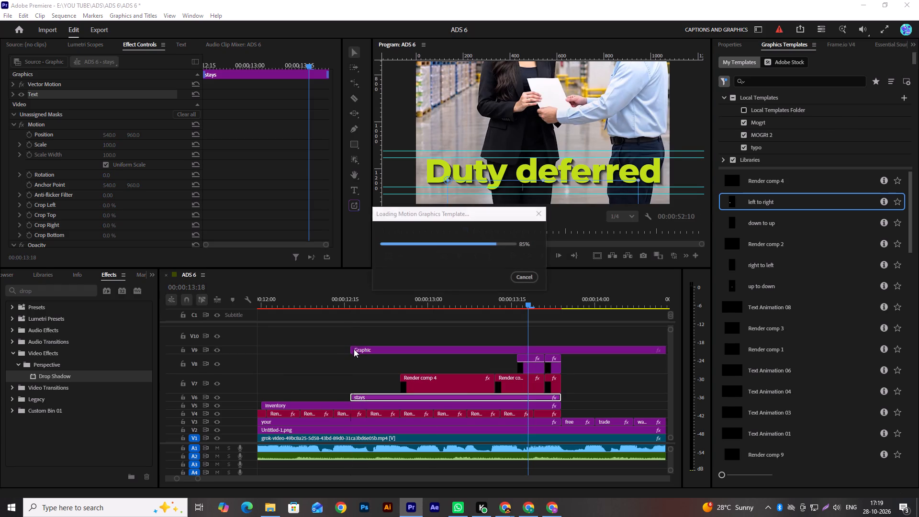
Replace the text of the new V9 graphic with "stays".
{"action": "left_click", "coordinate": [366, 348]}
{"action": "left_click", "coordinate": [364, 350]}
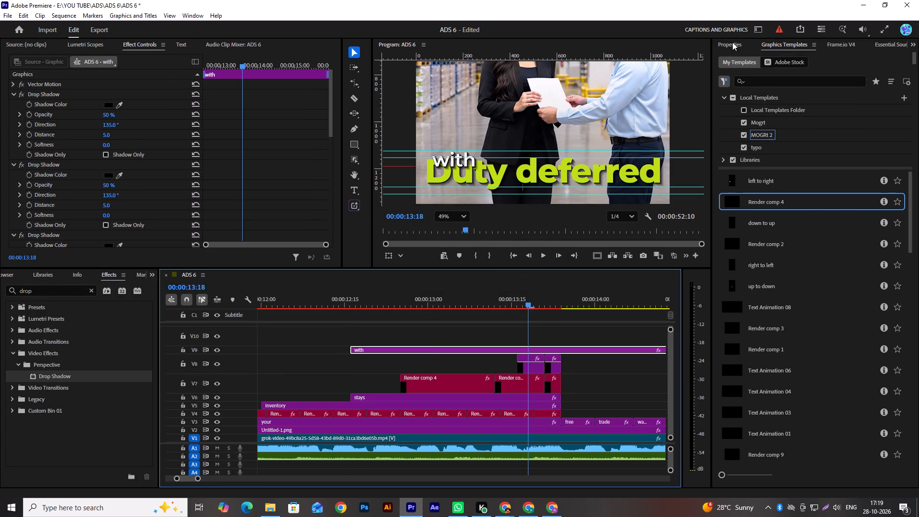
{"action": "left_click", "coordinate": [732, 42]}
{"action": "double_click", "coordinate": [774, 114]}
{"action": "type", "text": "sta"}
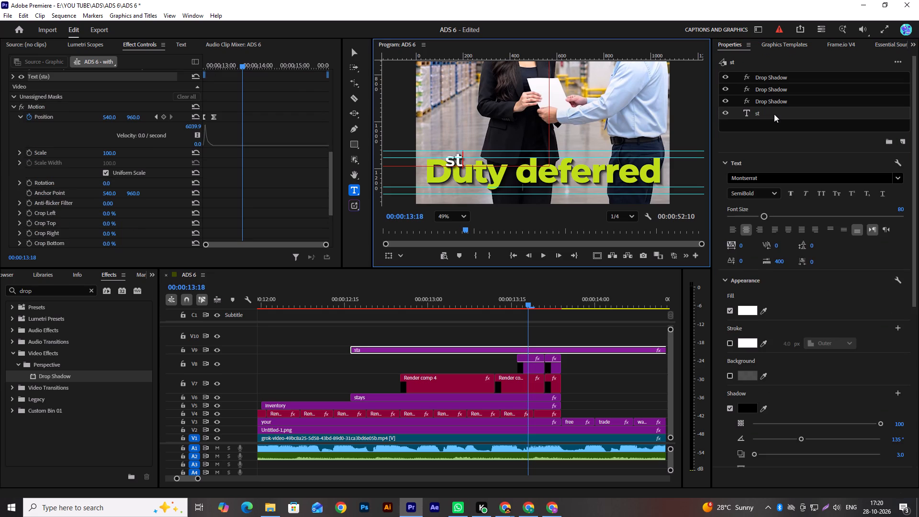
{"action": "type", "text": "ys"}
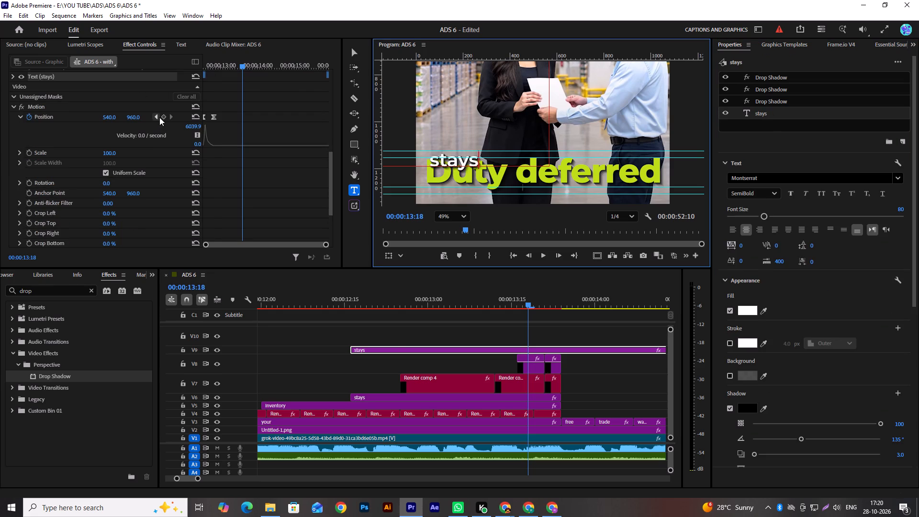
Duplicate the last short "Duty deferred" piece from V7 onto V8 around 00:00:12:25, overlapping the start of the V7 caption.
{"action": "left_click", "coordinate": [159, 117]}
{"action": "left_click", "coordinate": [353, 54]}
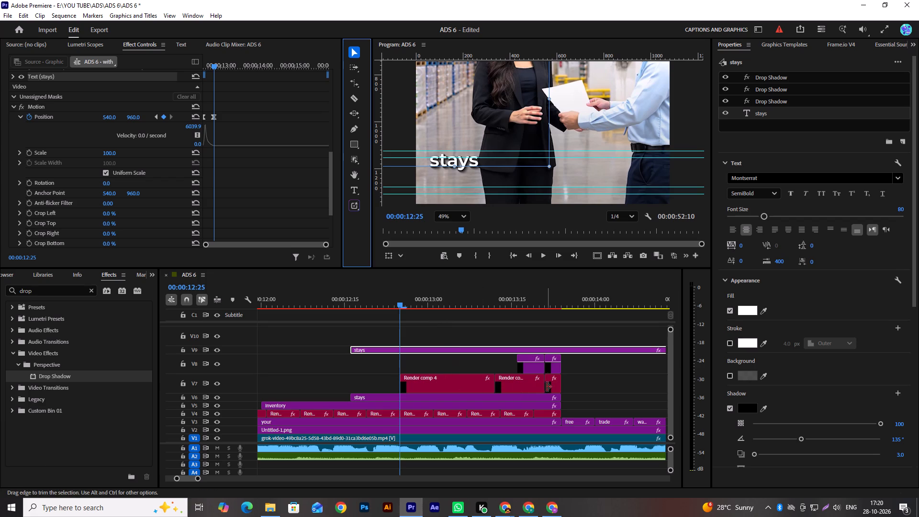
{"action": "left_click_drag", "start_coordinate": [551, 388], "coordinate": [395, 363], "text": "alt"}
{"action": "left_click_drag", "start_coordinate": [391, 368], "coordinate": [399, 366]}
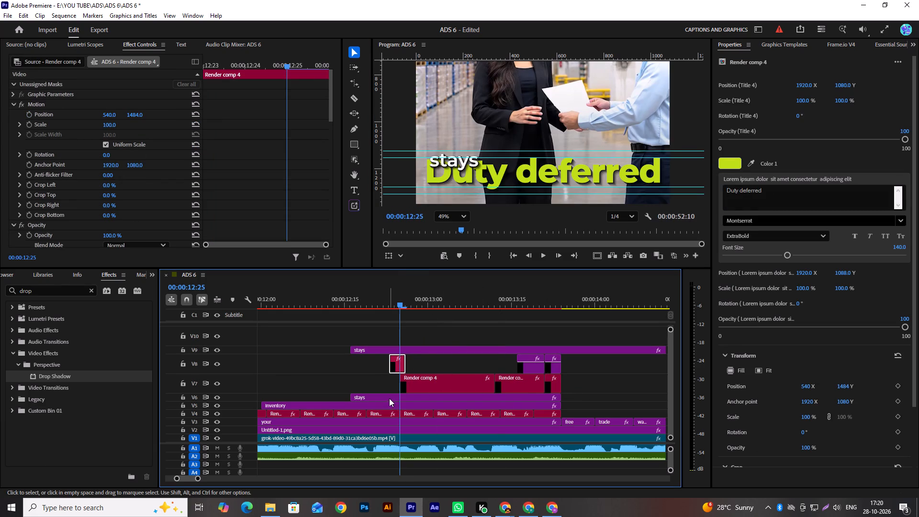
Set the vertical position of the "stays" caption on V6 to 913.
{"action": "left_click", "coordinate": [392, 396]}
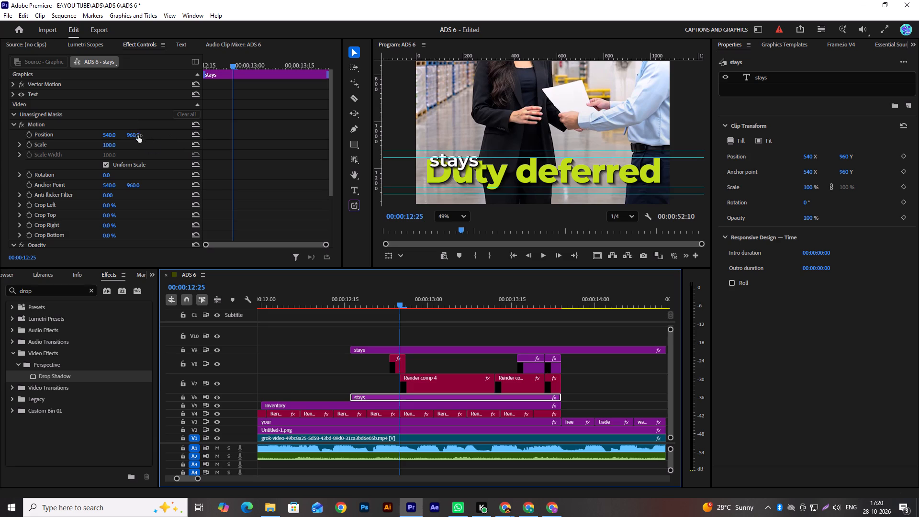
{"action": "left_click_drag", "start_coordinate": [135, 136], "coordinate": [112, 146]}
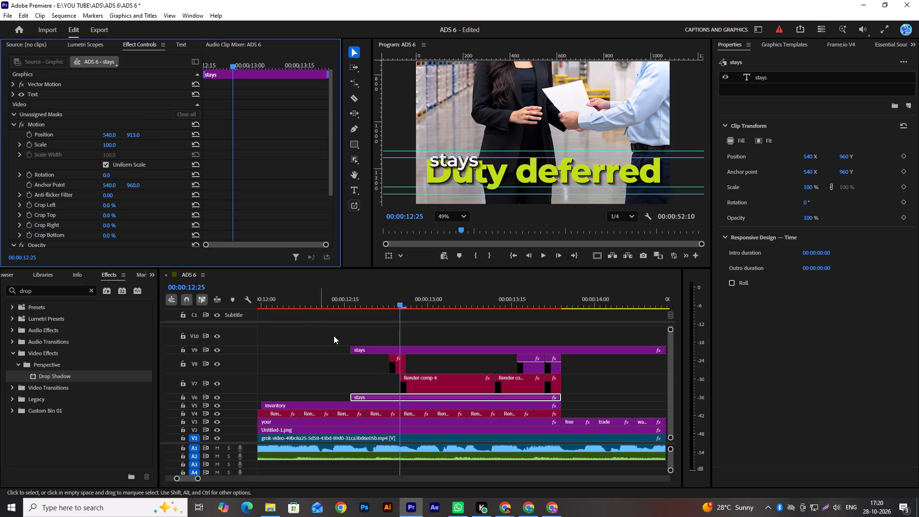
Raise the V9 "stays" graphic above "Duty deferred" by setting its second Position keyframe's vertical value to 843.6.
{"action": "left_click", "coordinate": [377, 348]}
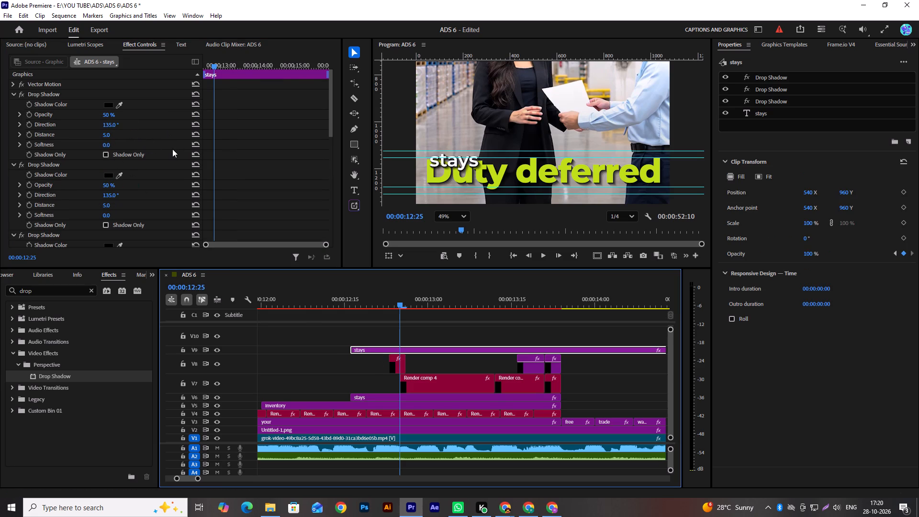
{"action": "scroll", "coordinate": [172, 149], "scroll_direction": "down", "scroll_amount": 2}
{"action": "scroll", "coordinate": [172, 149], "scroll_direction": "up", "scroll_amount": 1}
{"action": "scroll", "coordinate": [172, 149], "scroll_direction": "down", "scroll_amount": 9}
{"action": "scroll", "coordinate": [172, 149], "scroll_direction": "up", "scroll_amount": 1}
{"action": "scroll", "coordinate": [172, 149], "scroll_direction": "down", "scroll_amount": 13}
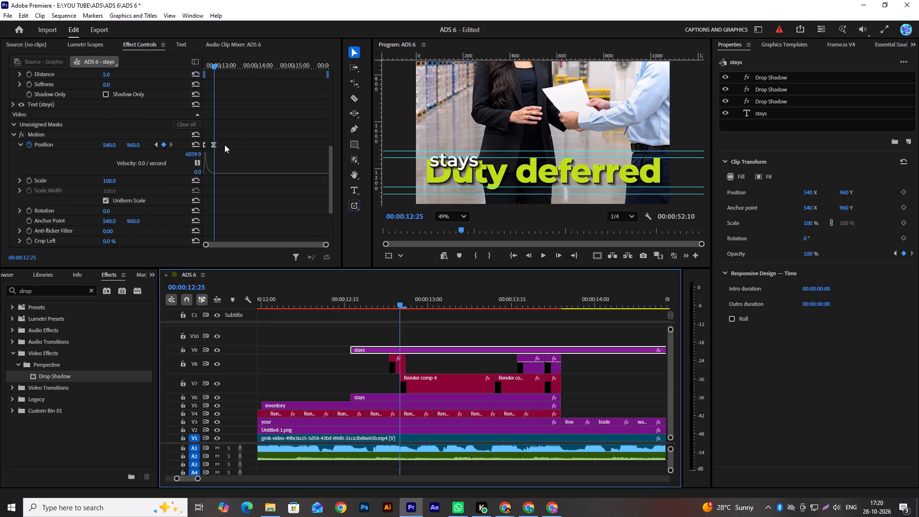
{"action": "left_click", "coordinate": [215, 67]}
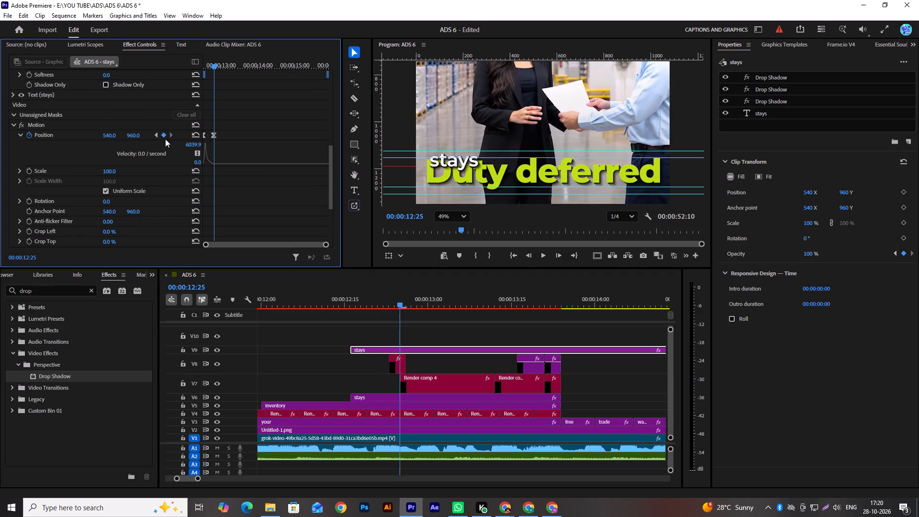
{"action": "left_click", "coordinate": [154, 135]}
{"action": "left_click", "coordinate": [171, 136]}
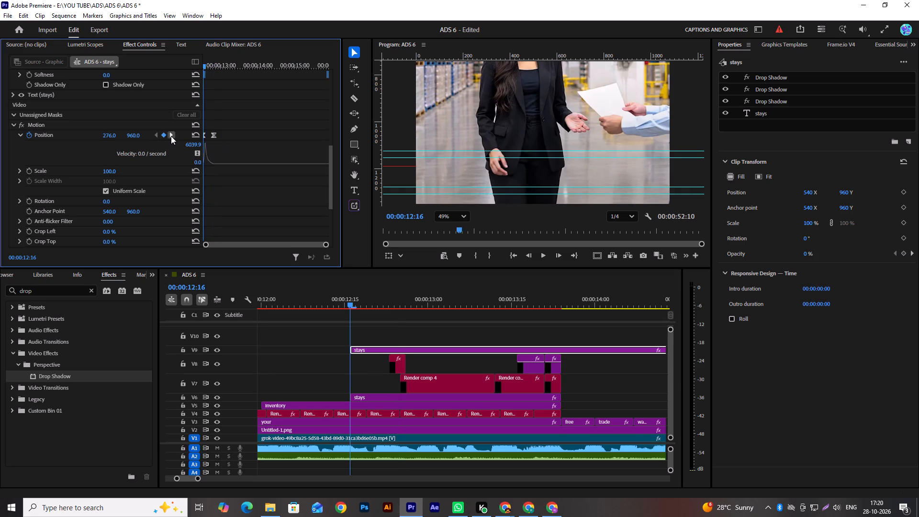
{"action": "left_click_drag", "start_coordinate": [133, 136], "coordinate": [118, 138]}
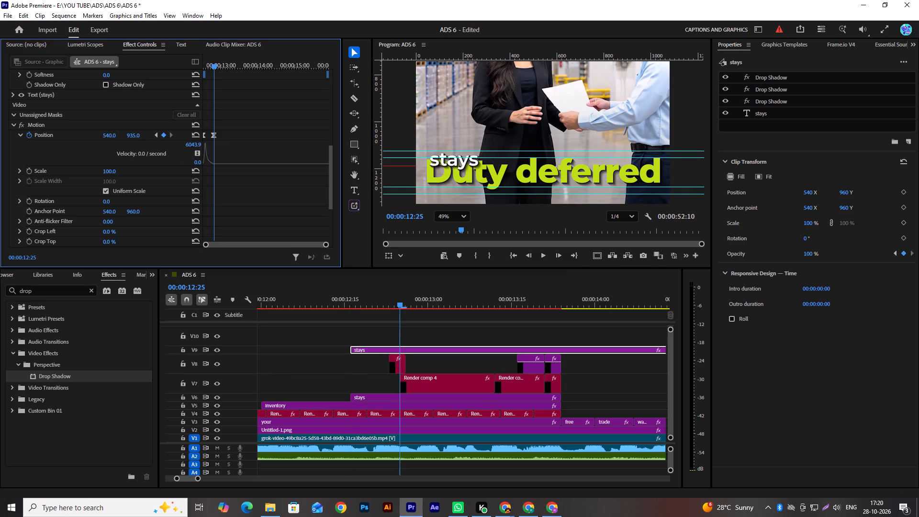
{"action": "left_click_drag", "start_coordinate": [118, 138], "coordinate": [71, 160]}
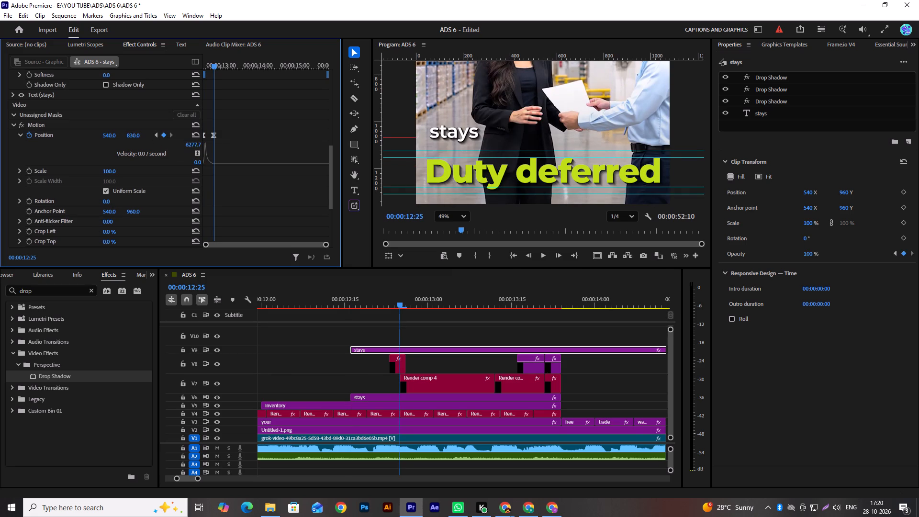
{"action": "left_click_drag", "start_coordinate": [71, 160], "coordinate": [115, 154]}
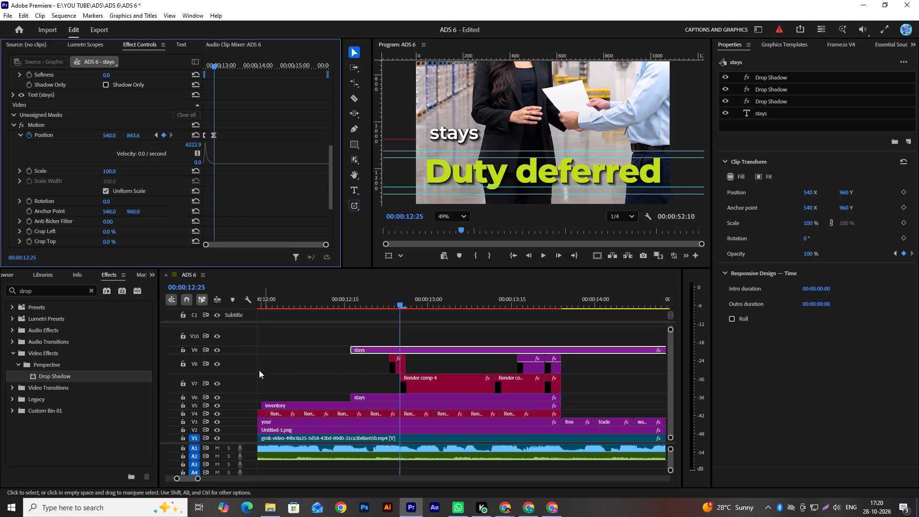
Toggle the V7 and V8 track outputs to compare the captions, leaving V7 hidden and V8 visible.
{"action": "left_click", "coordinate": [215, 367]}
{"action": "left_click", "coordinate": [219, 382]}
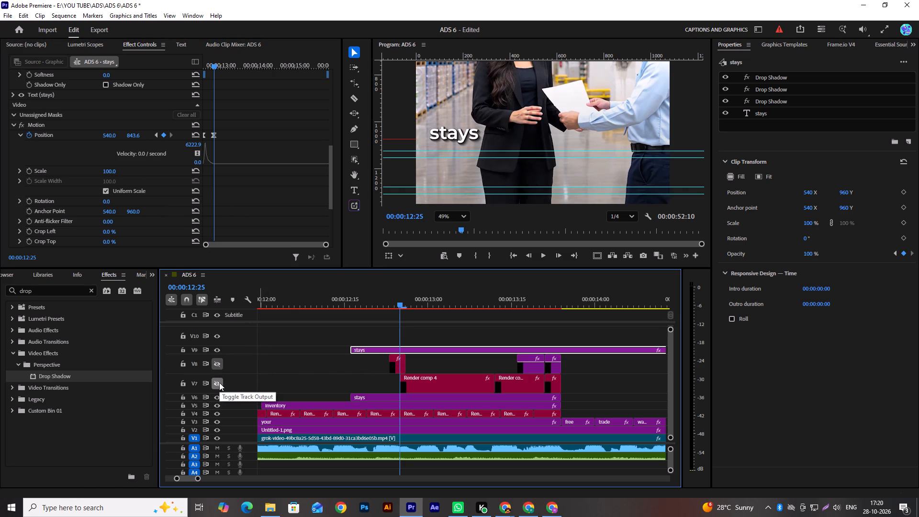
{"action": "left_click", "coordinate": [219, 382]}
{"action": "left_click", "coordinate": [217, 382]}
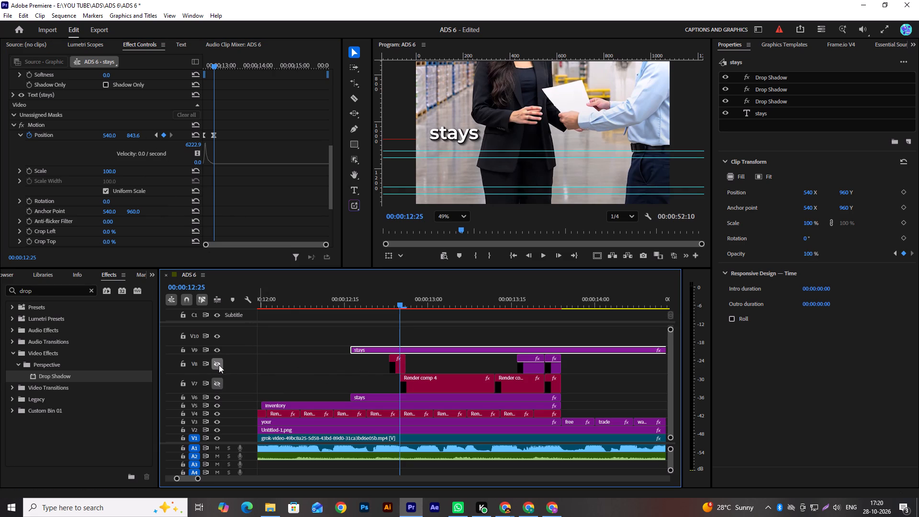
{"action": "left_click", "coordinate": [219, 364]}
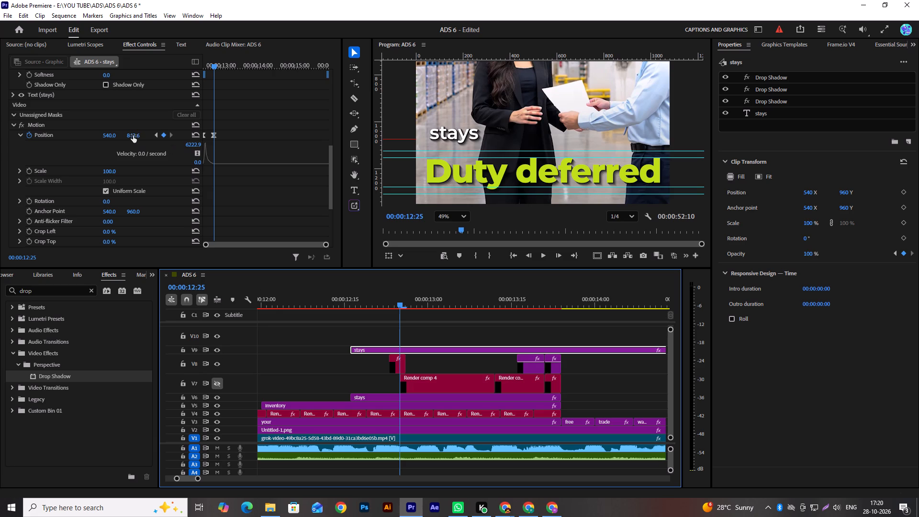
Set the V9 "stays" graphic's second Position keyframe to 525, 893.1, aligning it just above the start of "Duty deferred".
{"action": "left_click_drag", "start_coordinate": [130, 134], "coordinate": [157, 137]}
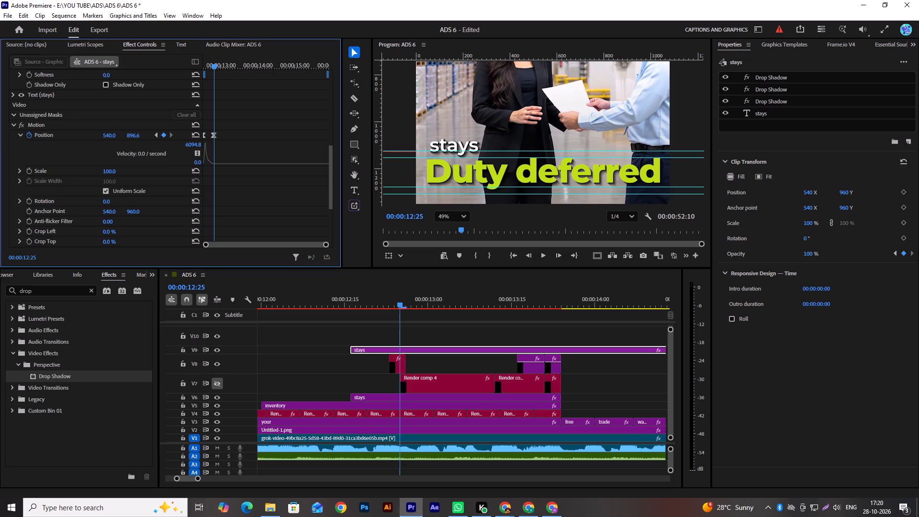
{"action": "left_click_drag", "start_coordinate": [157, 137], "coordinate": [142, 143]}
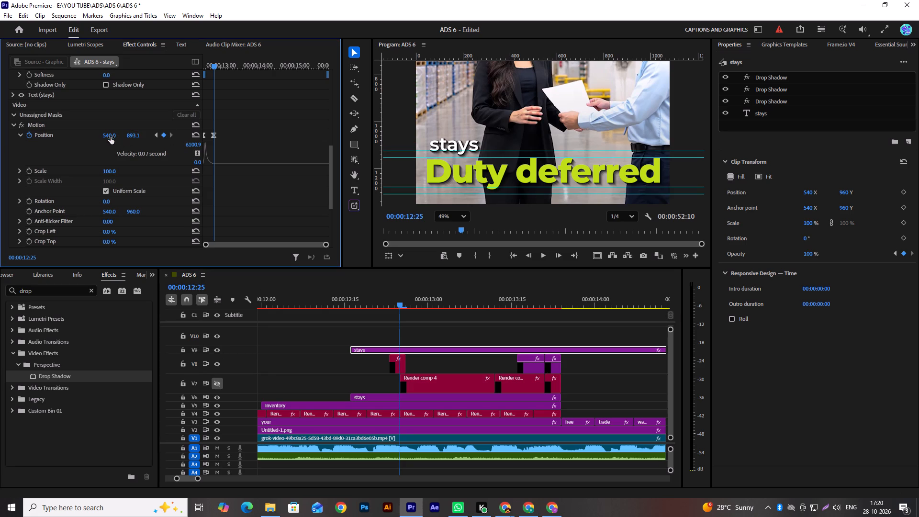
{"action": "left_click_drag", "start_coordinate": [111, 137], "coordinate": [103, 139]}
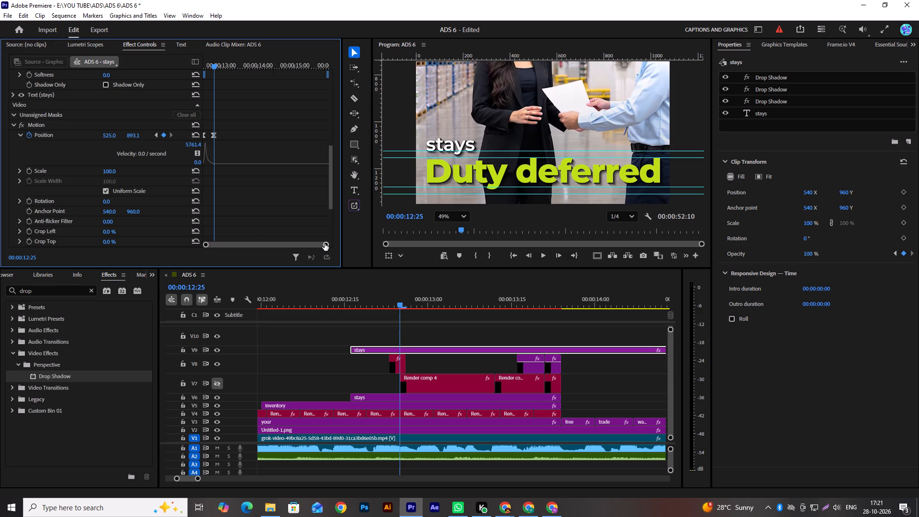
Cut the V9 "stays" graphic where the V6 "stays" caption ends and delete the remaining part.
{"action": "left_click_drag", "start_coordinate": [325, 244], "coordinate": [319, 243]}
{"action": "key", "text": "c"}
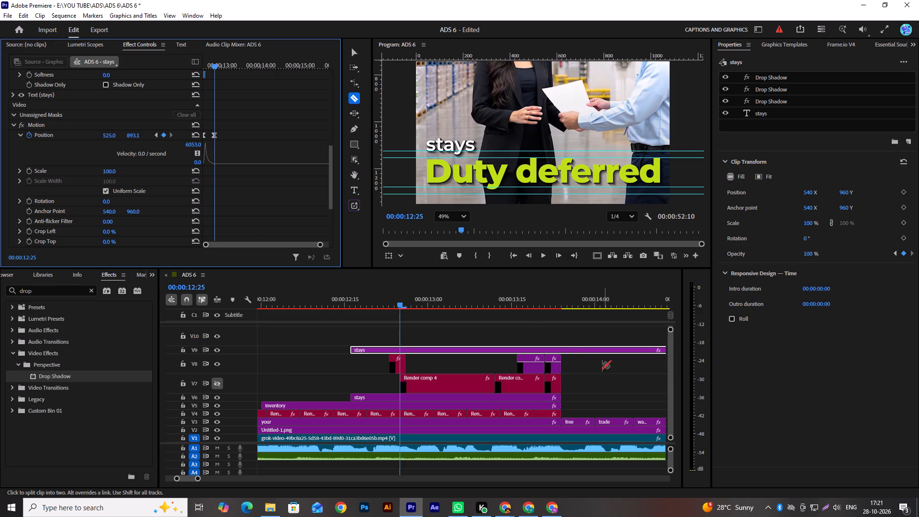
{"action": "left_click", "coordinate": [564, 349]}
{"action": "key", "text": "v"}
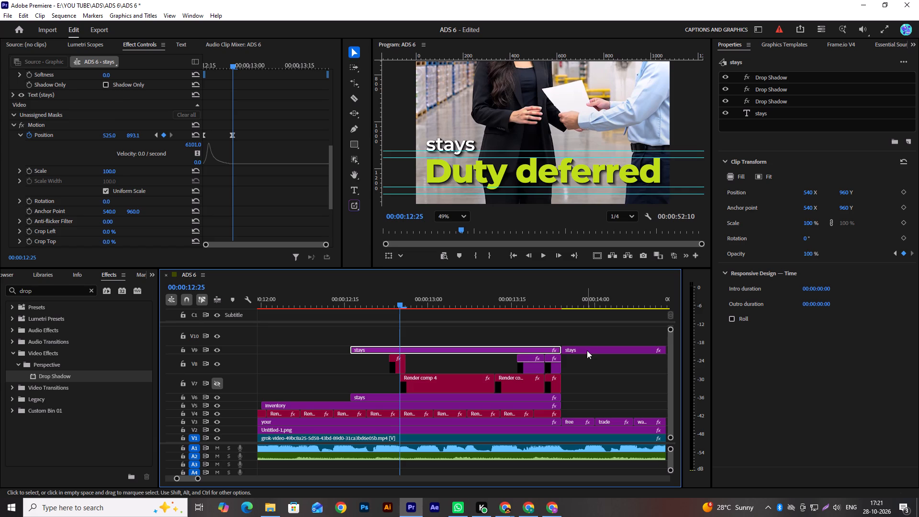
{"action": "left_click", "coordinate": [587, 350]}
{"action": "key", "text": "Delete"}
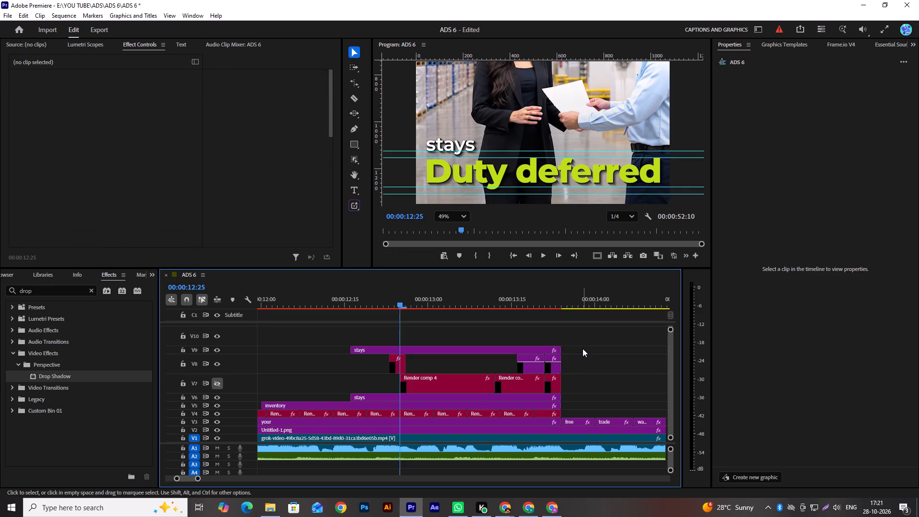
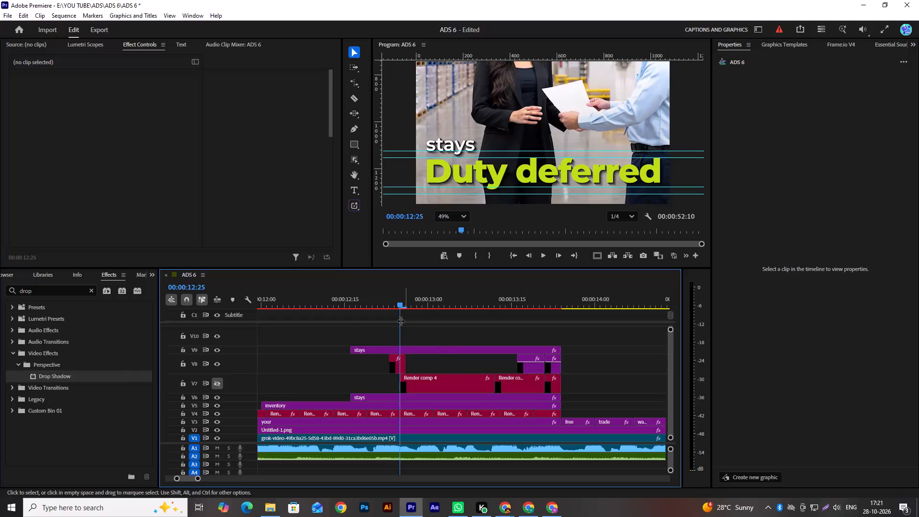
Replace the old "stays" caption on V6 with the "stays" graphic from V9, and play back the result.
{"action": "left_click", "coordinate": [391, 397]}
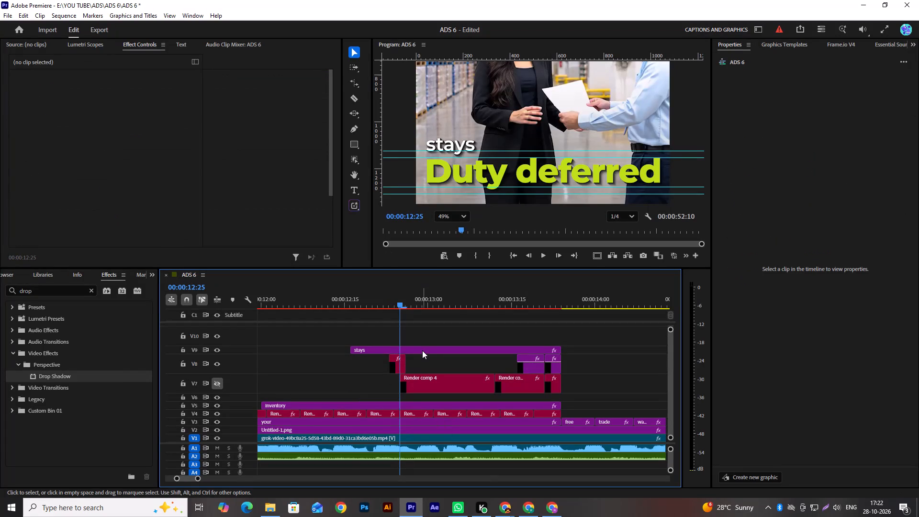
{"action": "left_click_drag", "start_coordinate": [422, 350], "coordinate": [424, 393]}
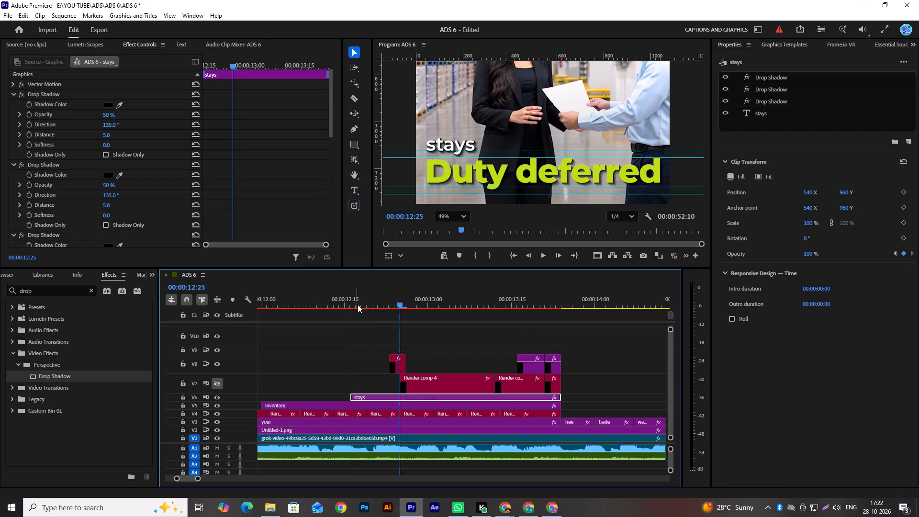
{"action": "left_click_drag", "start_coordinate": [357, 304], "coordinate": [348, 304]}
{"action": "key", "text": "space"}
{"action": "key", "text": "space"}
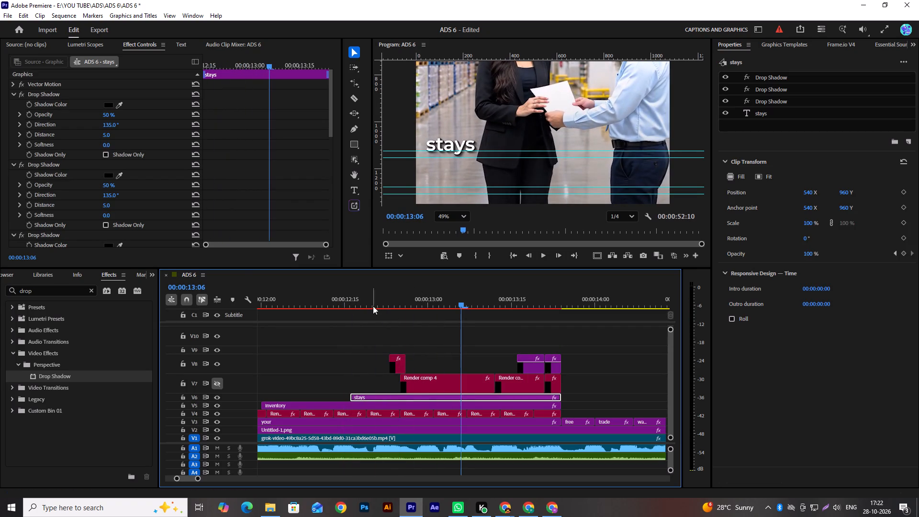
{"action": "left_click_drag", "start_coordinate": [373, 306], "coordinate": [398, 309]}
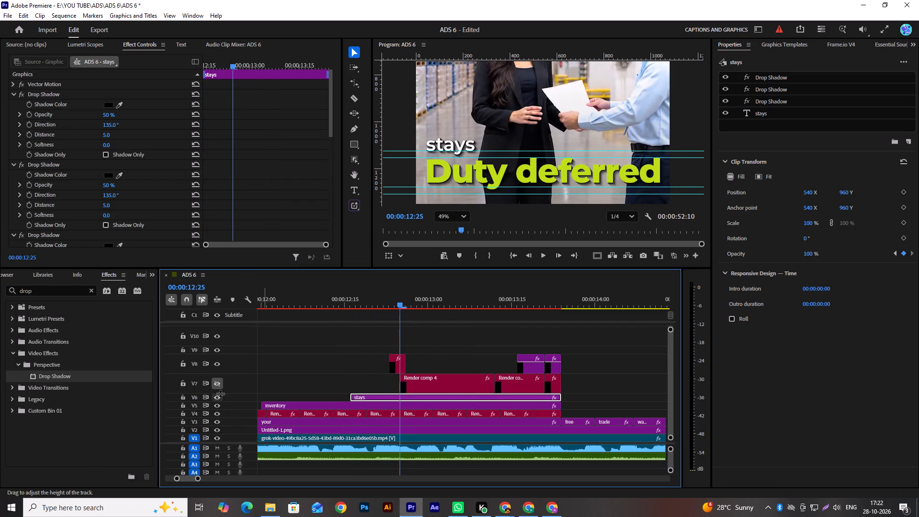
Turn the V7 track output back on, delete the duplicate "Duty deferred" clip from V8, and play back the section.
{"action": "left_click", "coordinate": [221, 385]}
{"action": "left_click", "coordinate": [398, 367]}
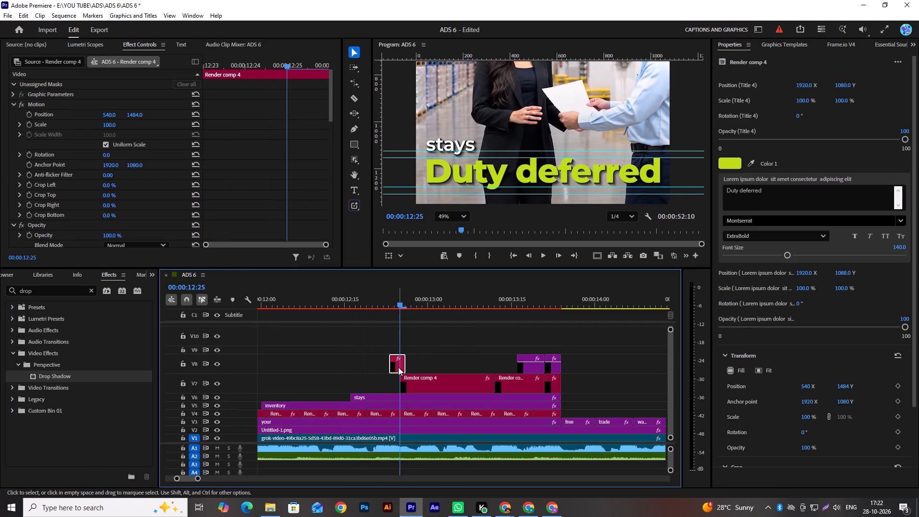
{"action": "key", "text": "Delete"}
{"action": "key", "text": "space"}
{"action": "key", "text": "space"}
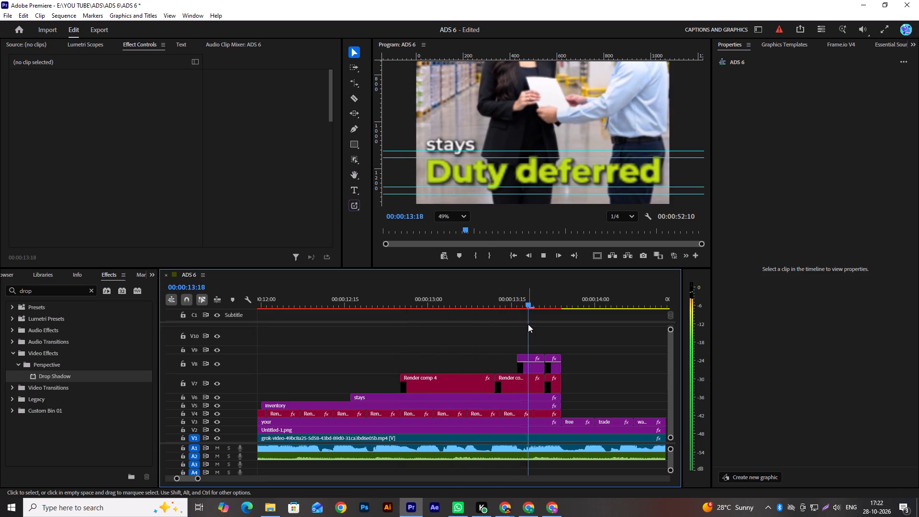
Apply Drop Shadow to the "in" caption on V8 and duplicate the effect until it has three.
{"action": "left_click", "coordinate": [533, 359]}
{"action": "left_click", "coordinate": [757, 77]}
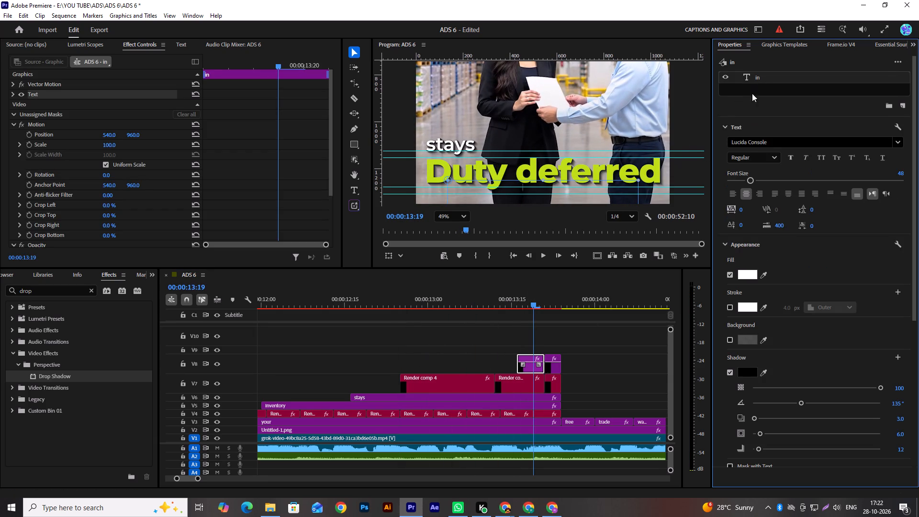
{"action": "left_click_drag", "start_coordinate": [77, 375], "coordinate": [531, 363]}
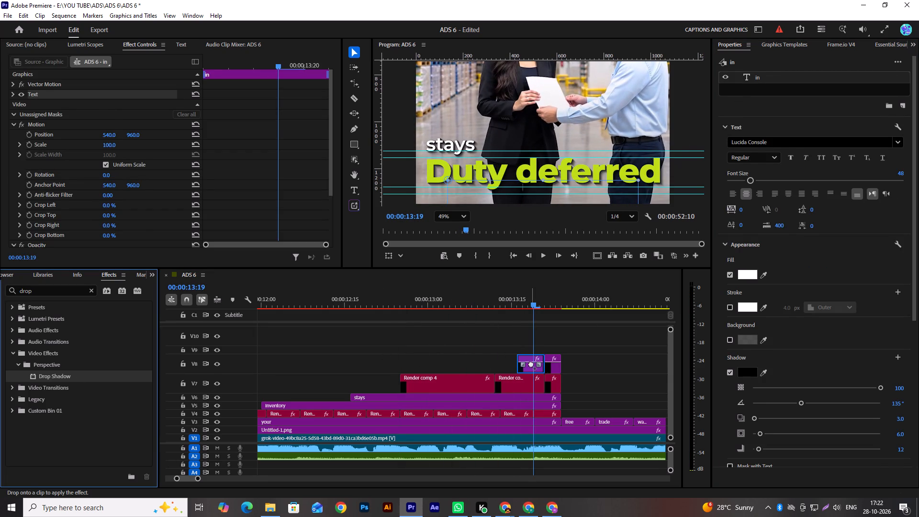
{"action": "left_click_drag", "start_coordinate": [531, 363], "coordinate": [531, 364]}
{"action": "left_click", "coordinate": [778, 79]}
{"action": "key", "text": "ctrl+c"}
{"action": "key", "text": "ctrl+v"}
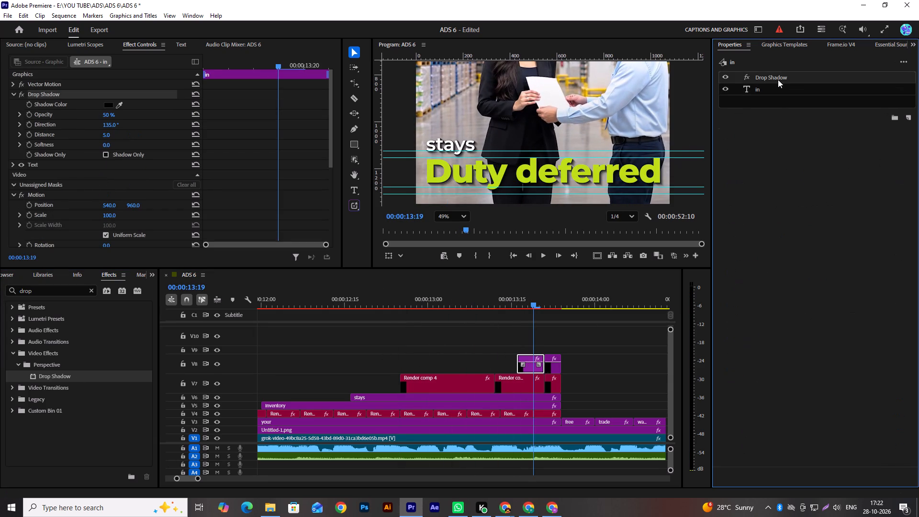
{"action": "key", "text": "ctrl+v"}
Paste the copied Drop Shadow effect three times onto the "our" caption on V8.
{"action": "left_click", "coordinate": [555, 362]}
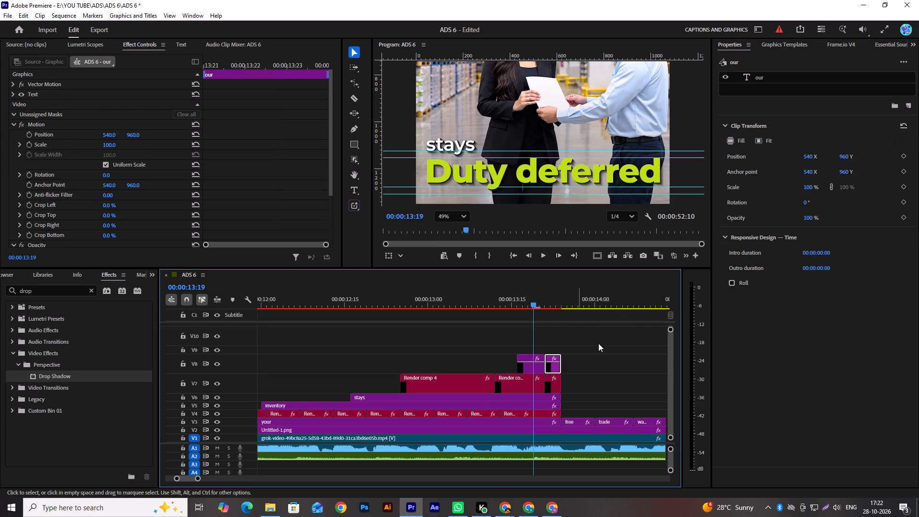
{"action": "left_click", "coordinate": [773, 78]}
{"action": "key", "text": "ctrl+v"}
{"action": "key", "text": "ctrl+v"}
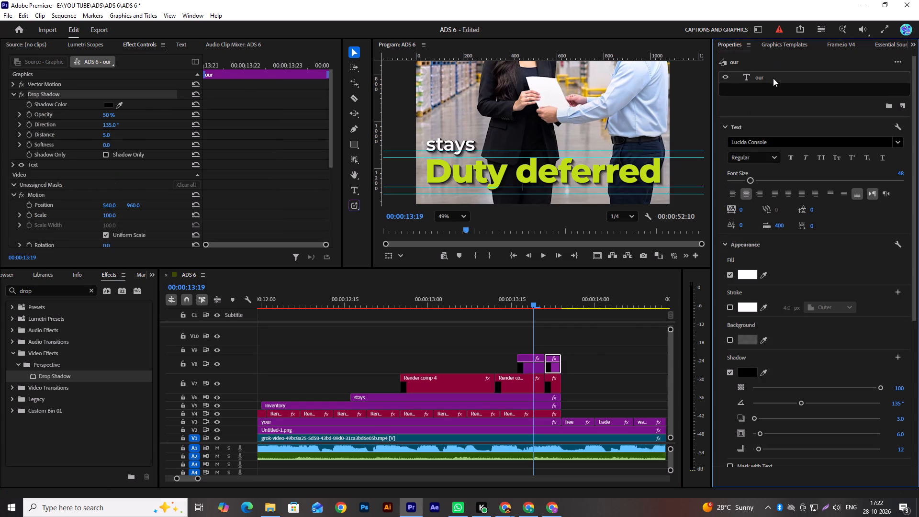
{"action": "key", "text": "ctrl+v"}
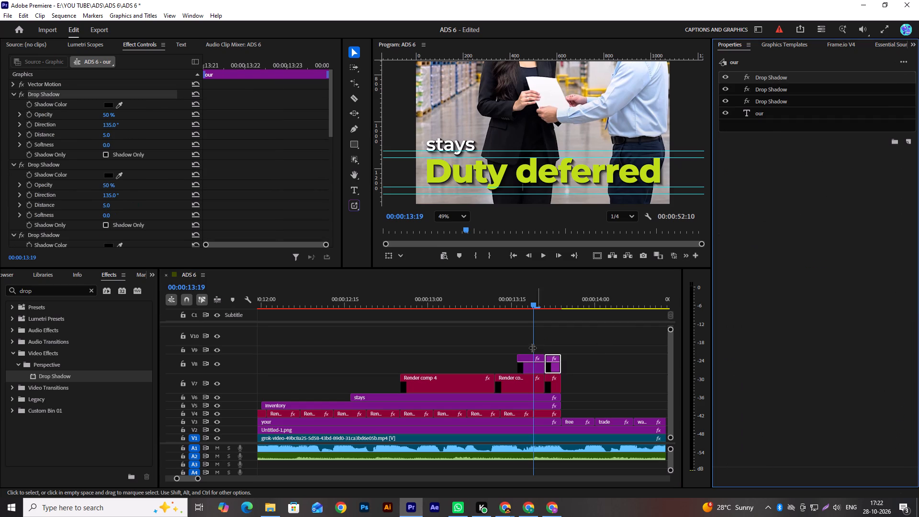
Set the "in" caption's font to Montserrat SemiBold at size 80.
{"action": "left_click", "coordinate": [527, 361]}
{"action": "left_click", "coordinate": [763, 116]}
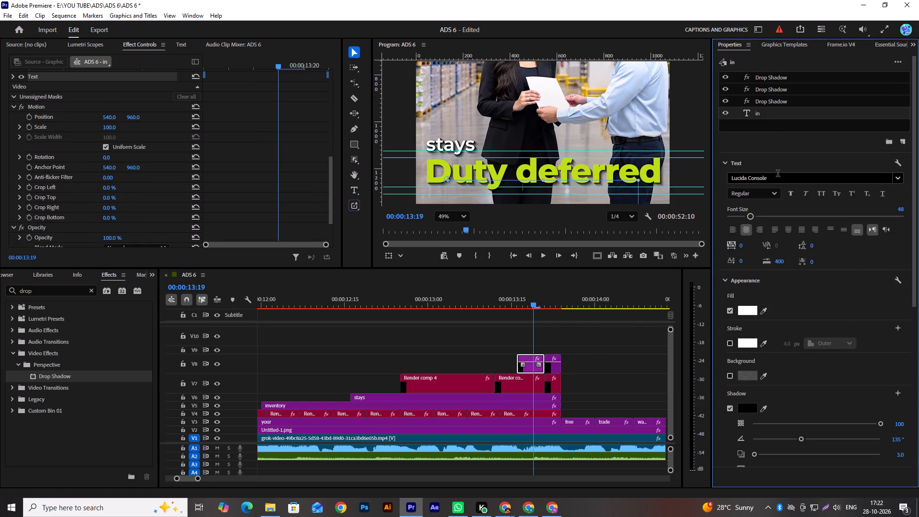
{"action": "left_click", "coordinate": [778, 174]}
{"action": "type", "text": "mont"}
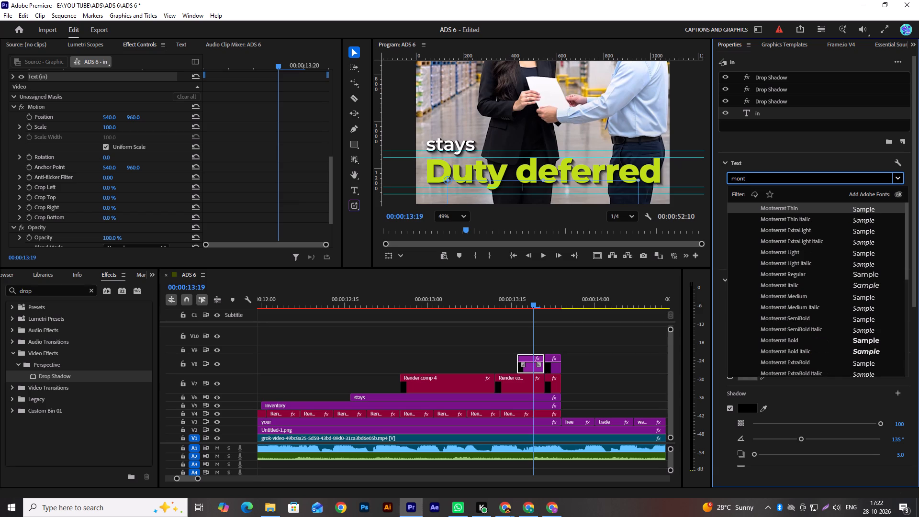
{"action": "left_click", "coordinate": [802, 317]}
{"action": "left_click", "coordinate": [898, 207]}
{"action": "type", "text": "80"}
{"action": "key", "text": "Return"}
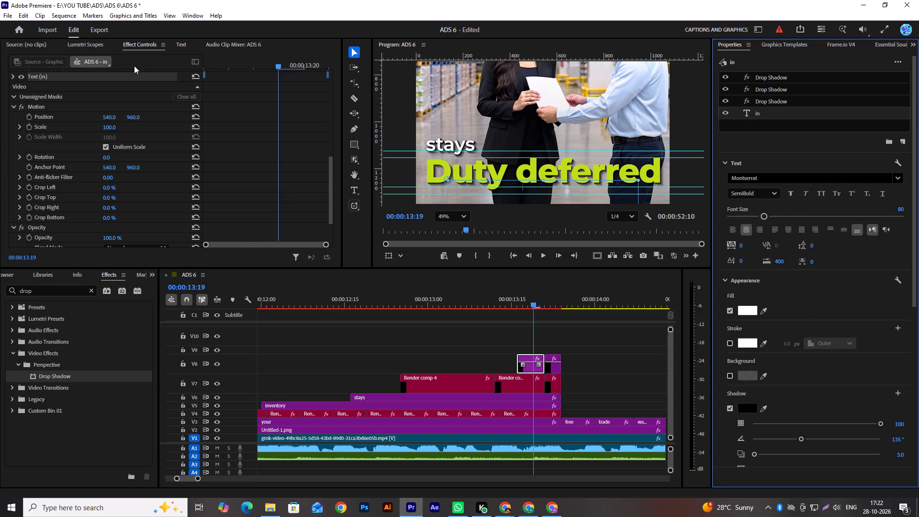
Move the "in" caption below "Duty deferred" by setting its Motion Position to 670, 486.8.
{"action": "left_click_drag", "start_coordinate": [137, 117], "coordinate": [38, 142]}
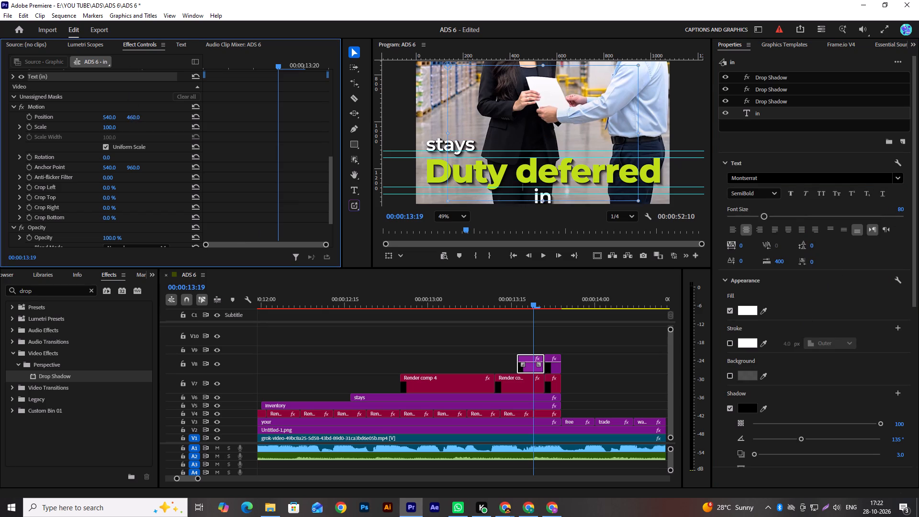
{"action": "left_click_drag", "start_coordinate": [38, 142], "coordinate": [47, 137]}
{"action": "scroll", "coordinate": [553, 174], "scroll_direction": "down", "scroll_amount": 3}
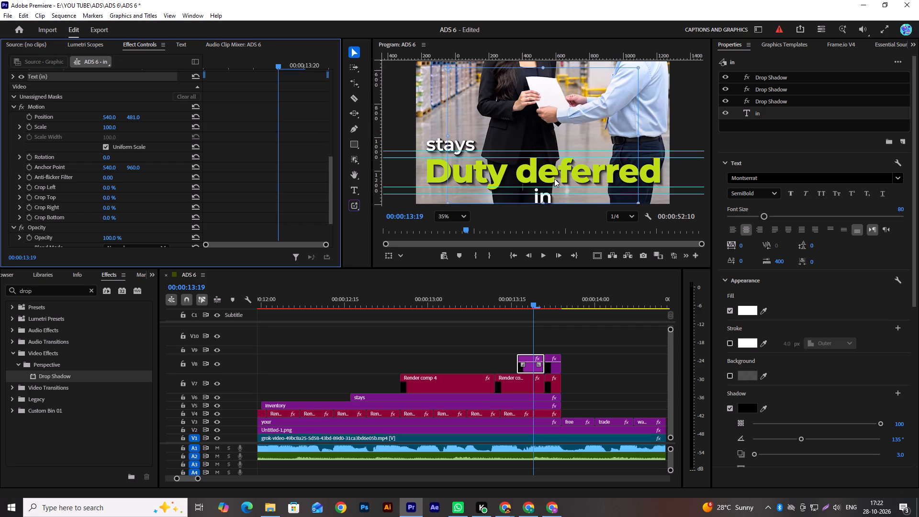
{"action": "scroll", "coordinate": [554, 179], "scroll_direction": "down", "scroll_amount": 7}
{"action": "scroll", "coordinate": [582, 196], "scroll_direction": "up", "scroll_amount": 12}
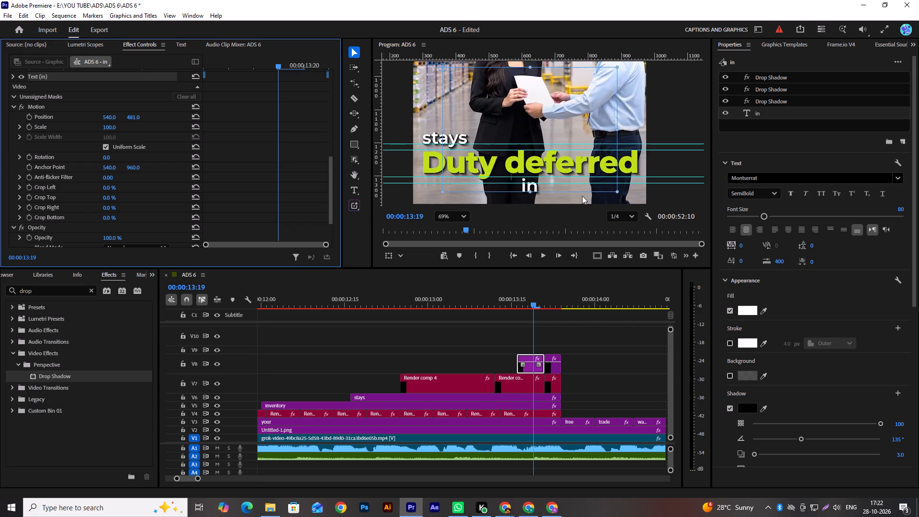
{"action": "scroll", "coordinate": [582, 196], "scroll_direction": "up", "scroll_amount": 5}
{"action": "left_click_drag", "start_coordinate": [133, 116], "coordinate": [148, 115], "text": "ctrl"}
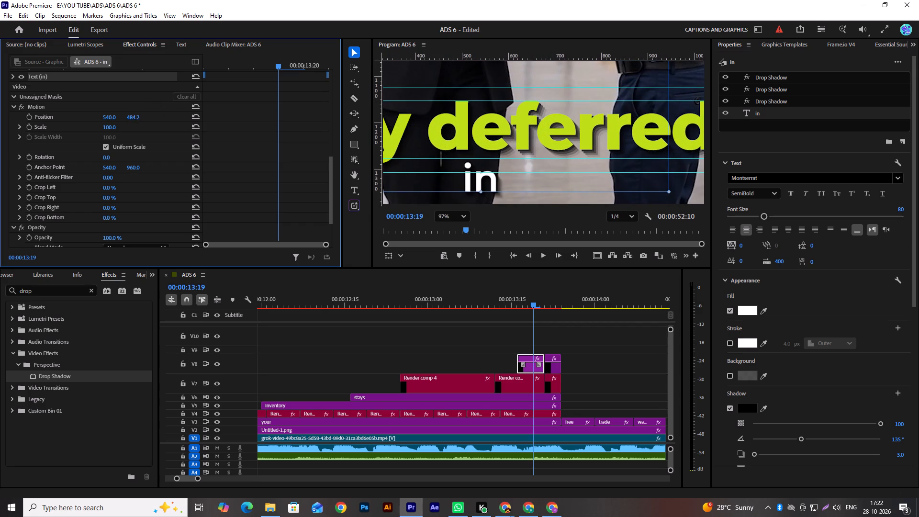
{"action": "left_click_drag", "start_coordinate": [148, 115], "coordinate": [160, 113], "text": "ctrl"}
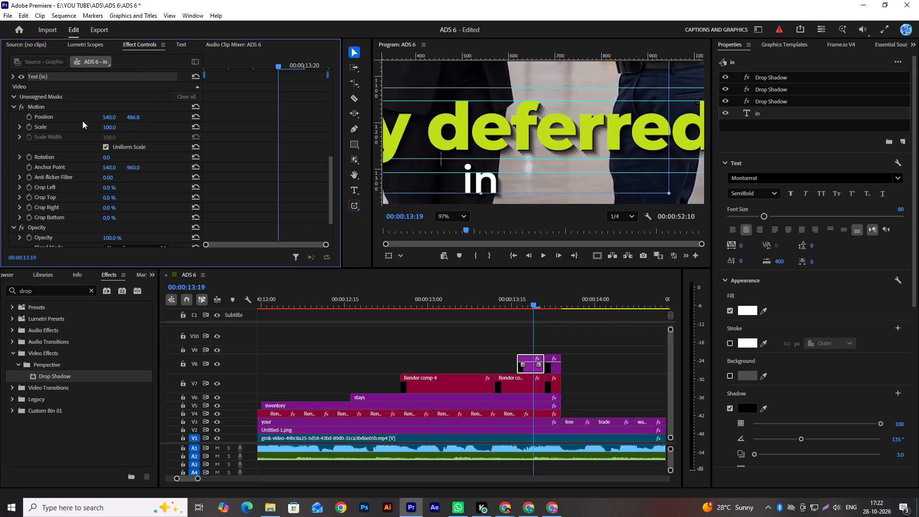
{"action": "left_click_drag", "start_coordinate": [105, 118], "coordinate": [167, 123]}
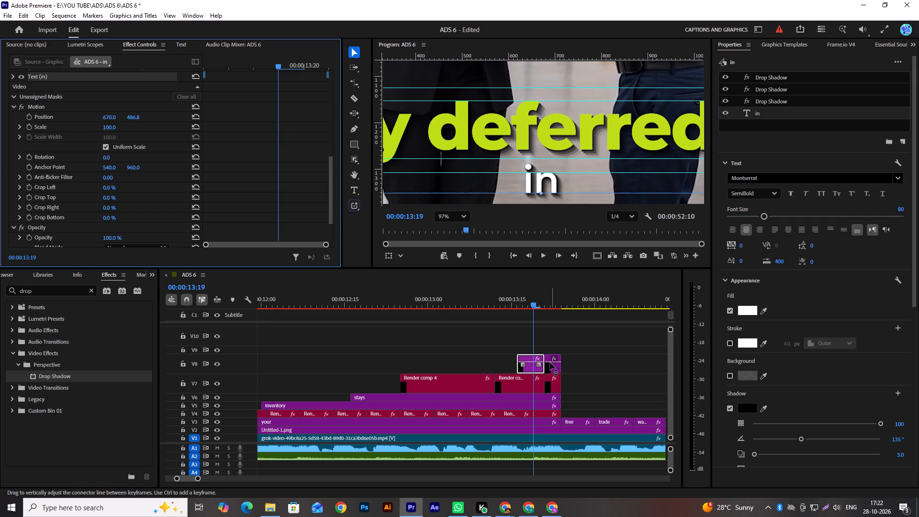
Move the "our" clip up to V9 and extend the "in" clip on V8 to the same end point.
{"action": "left_click_drag", "start_coordinate": [553, 371], "coordinate": [553, 353]}
{"action": "left_click", "coordinate": [544, 360]}
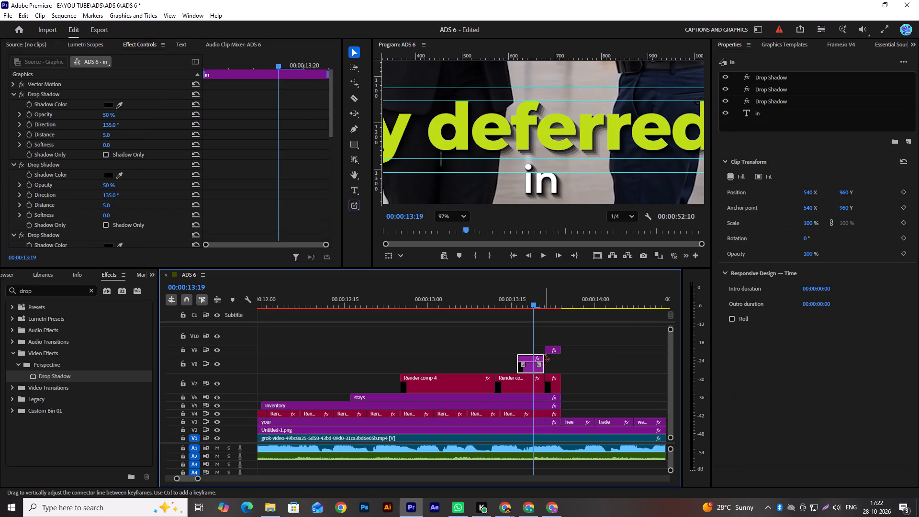
{"action": "left_click_drag", "start_coordinate": [545, 360], "coordinate": [560, 358]}
Set the "our" caption's font to Montserrat SemiBold at size 80.
{"action": "left_click", "coordinate": [560, 308]}
{"action": "left_click", "coordinate": [550, 347]}
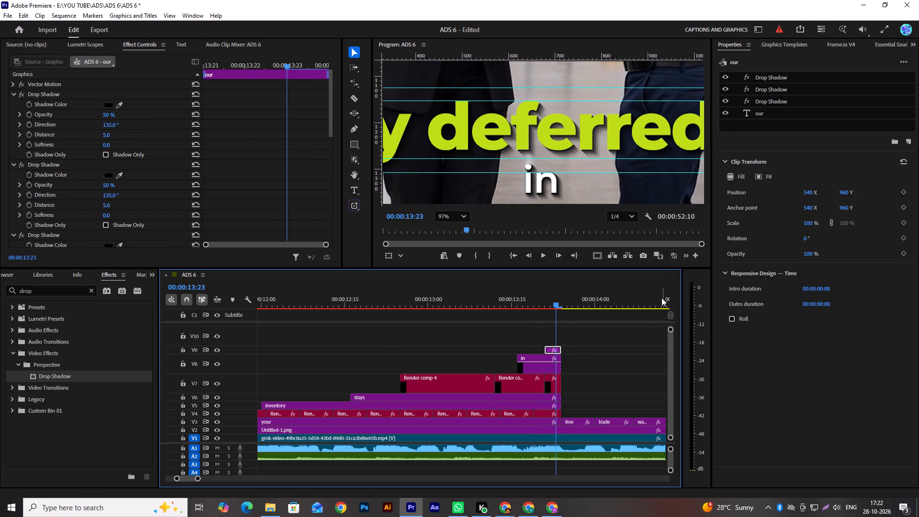
{"action": "left_click", "coordinate": [762, 112]}
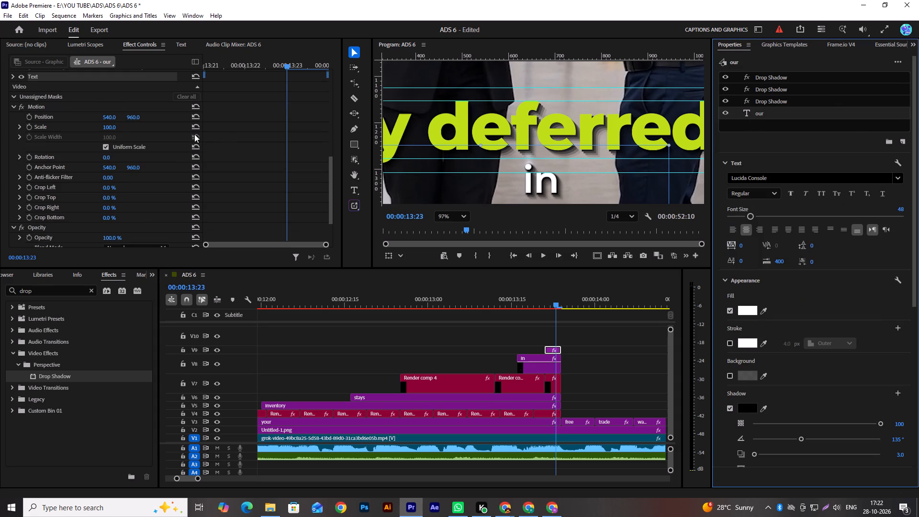
{"action": "left_click", "coordinate": [767, 181]}
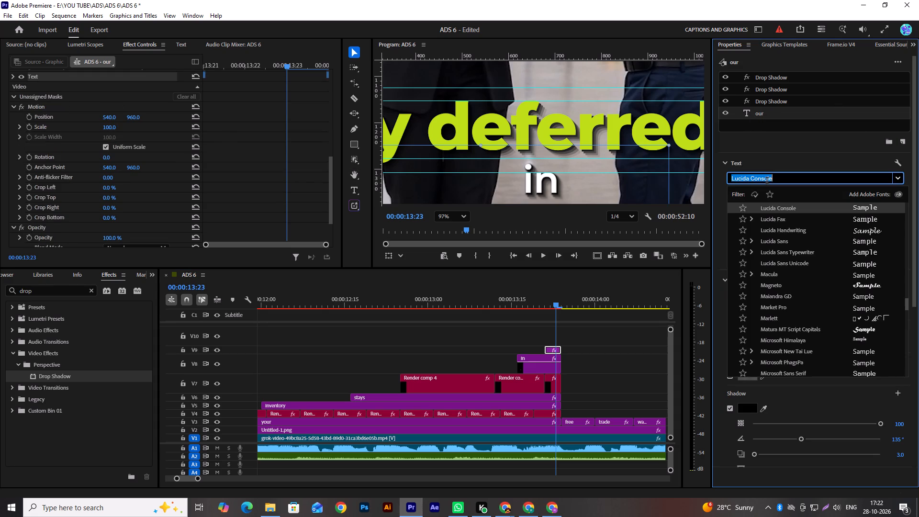
{"action": "type", "text": "mont"}
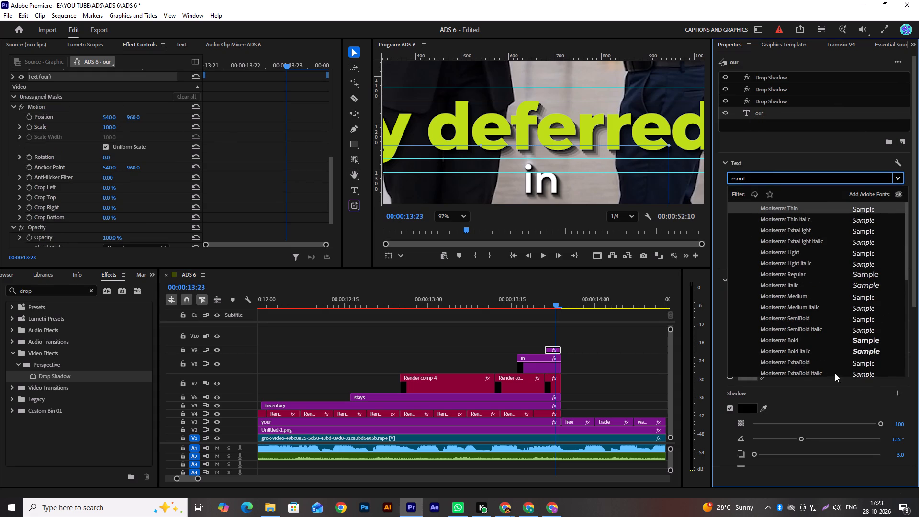
{"action": "left_click", "coordinate": [791, 319]}
{"action": "left_click", "coordinate": [901, 208]}
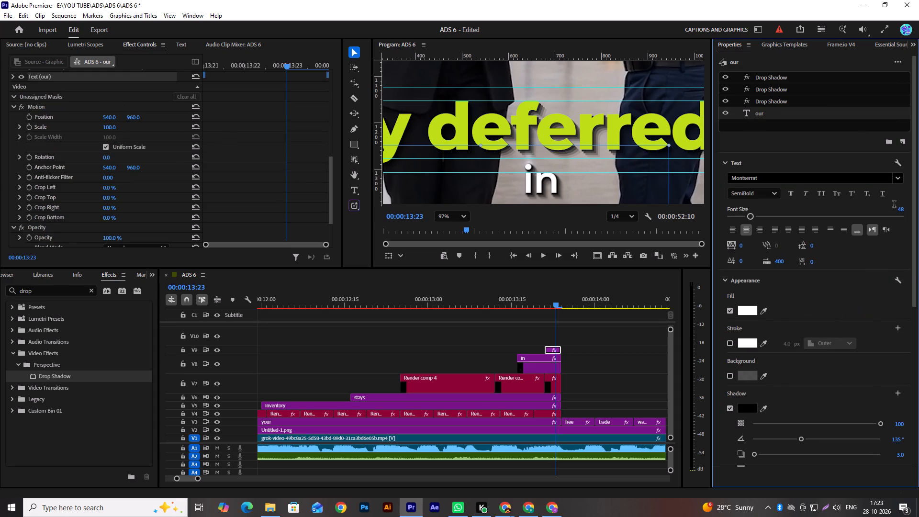
{"action": "type", "text": "80"}
{"action": "key", "text": "Return"}
Move the "our" caption below the end of "Duty deferred" by setting its Motion Position to 967, 484.7.
{"action": "left_click_drag", "start_coordinate": [136, 117], "coordinate": [137, 115]}
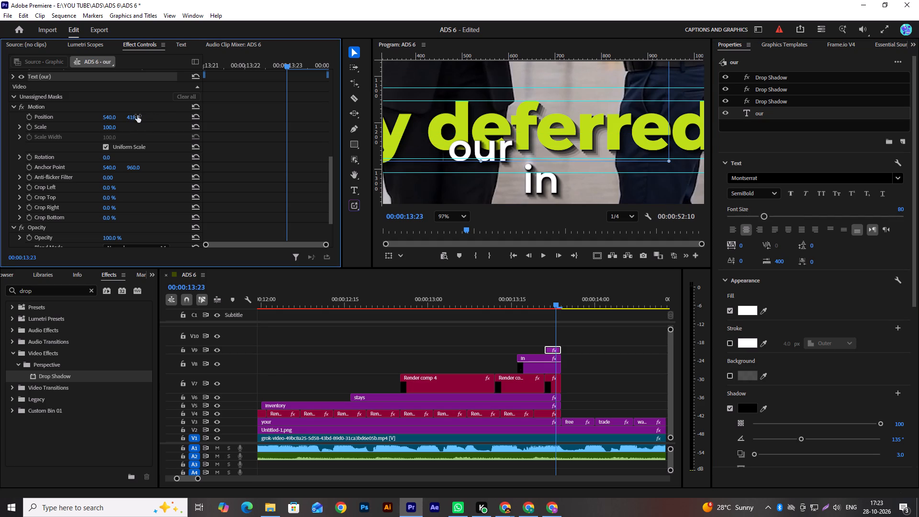
{"action": "left_click_drag", "start_coordinate": [137, 115], "coordinate": [13, 164]}
{"action": "left_click_drag", "start_coordinate": [106, 118], "coordinate": [235, 135]}
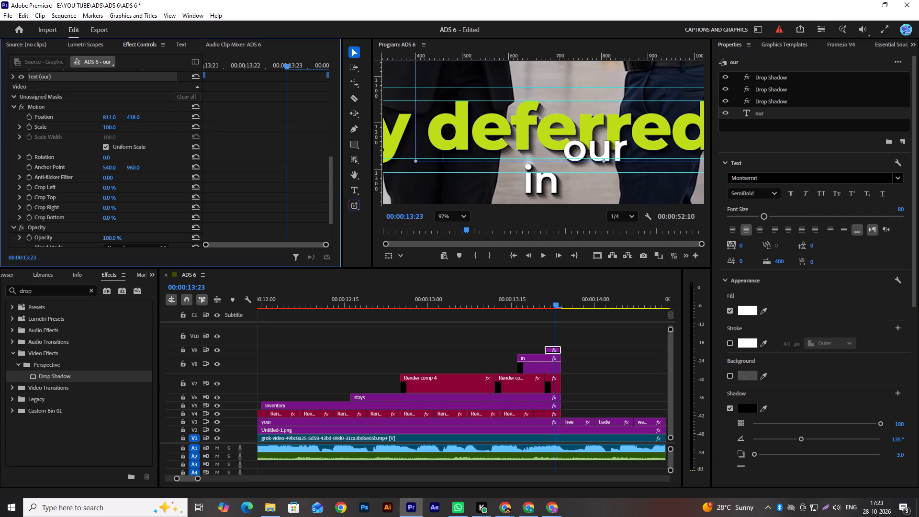
{"action": "left_click_drag", "start_coordinate": [235, 135], "coordinate": [235, 135]}
{"action": "scroll", "coordinate": [677, 172], "scroll_direction": "down", "scroll_amount": 5}
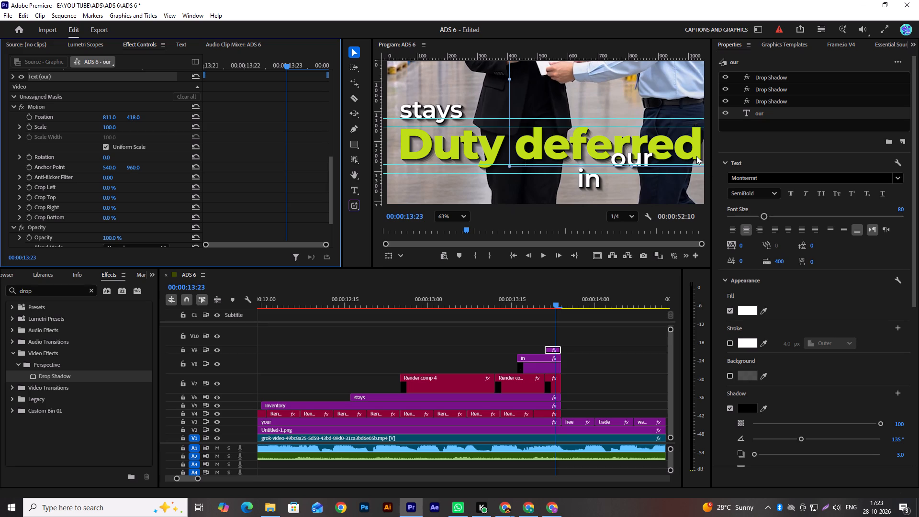
{"action": "scroll", "coordinate": [696, 156], "scroll_direction": "up", "scroll_amount": 5}
{"action": "scroll", "coordinate": [677, 167], "scroll_direction": "down", "scroll_amount": 6}
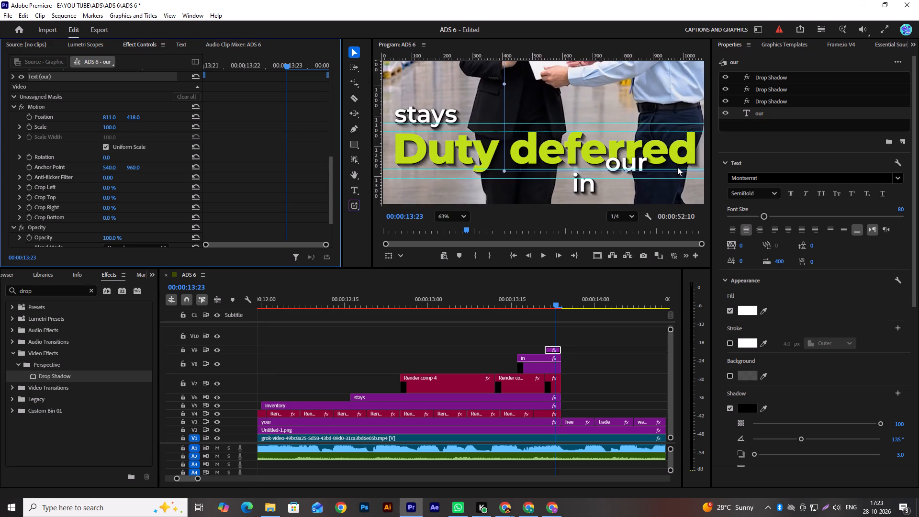
{"action": "scroll", "coordinate": [677, 167], "scroll_direction": "down", "scroll_amount": 5}
{"action": "scroll", "coordinate": [699, 164], "scroll_direction": "up", "scroll_amount": 10}
{"action": "scroll", "coordinate": [669, 174], "scroll_direction": "down", "scroll_amount": 2}
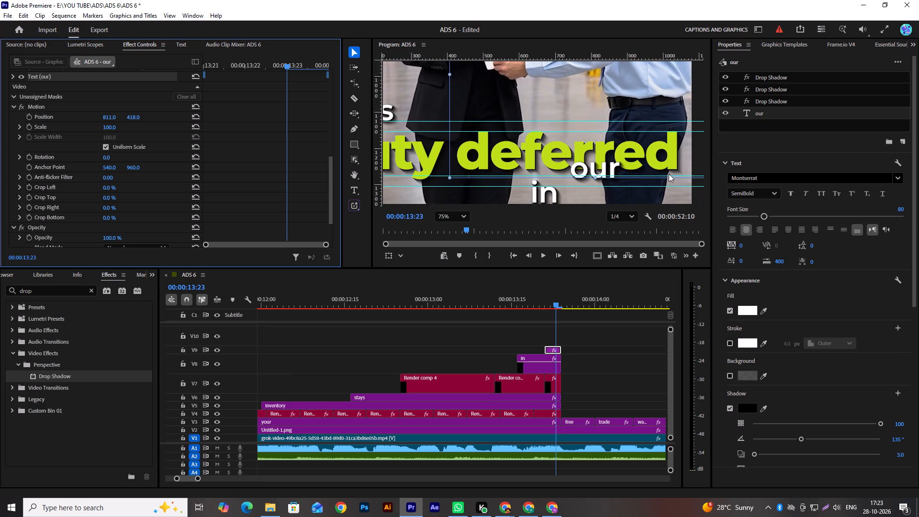
{"action": "left_click_drag", "start_coordinate": [133, 117], "coordinate": [175, 110]}
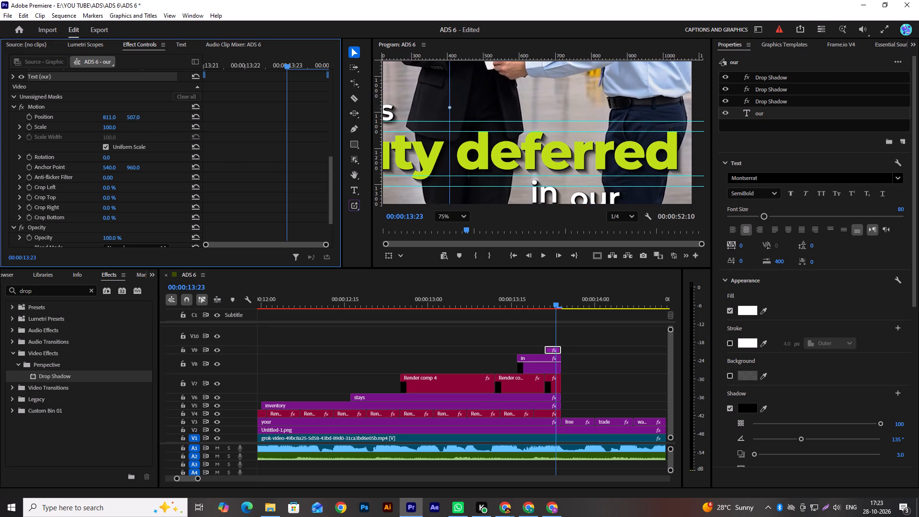
{"action": "left_click_drag", "start_coordinate": [175, 110], "coordinate": [174, 110]}
{"action": "left_click_drag", "start_coordinate": [110, 116], "coordinate": [170, 110]}
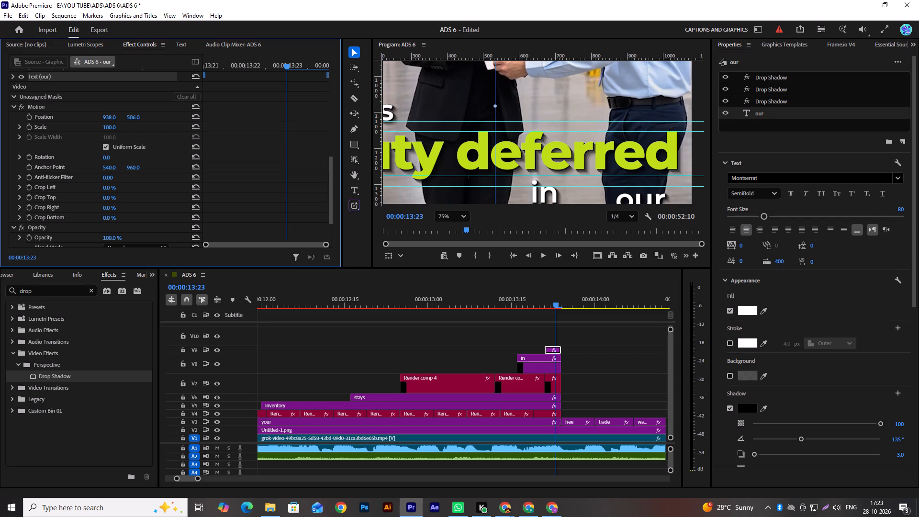
{"action": "left_click_drag", "start_coordinate": [170, 110], "coordinate": [177, 109]}
{"action": "left_click", "coordinate": [134, 120]}
{"action": "left_click", "coordinate": [137, 115]}
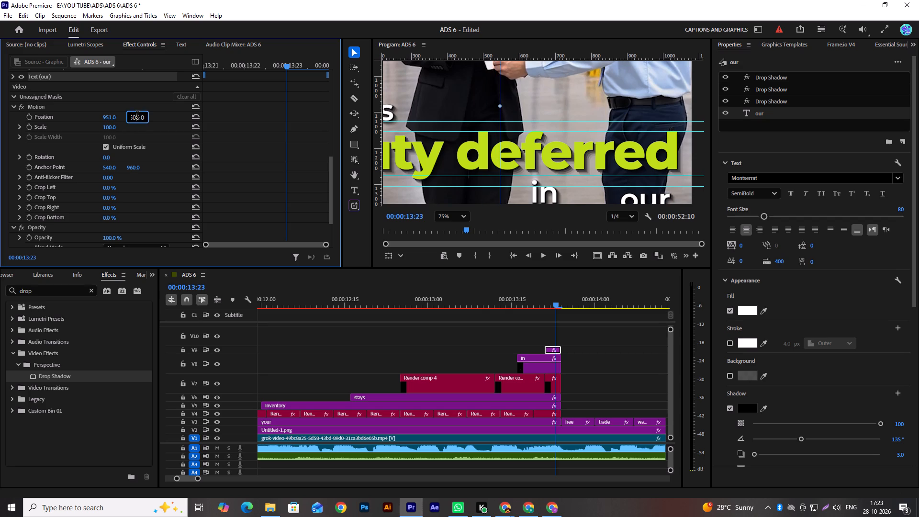
{"action": "left_click", "coordinate": [171, 117]}
{"action": "left_click_drag", "start_coordinate": [134, 116], "coordinate": [117, 122]}
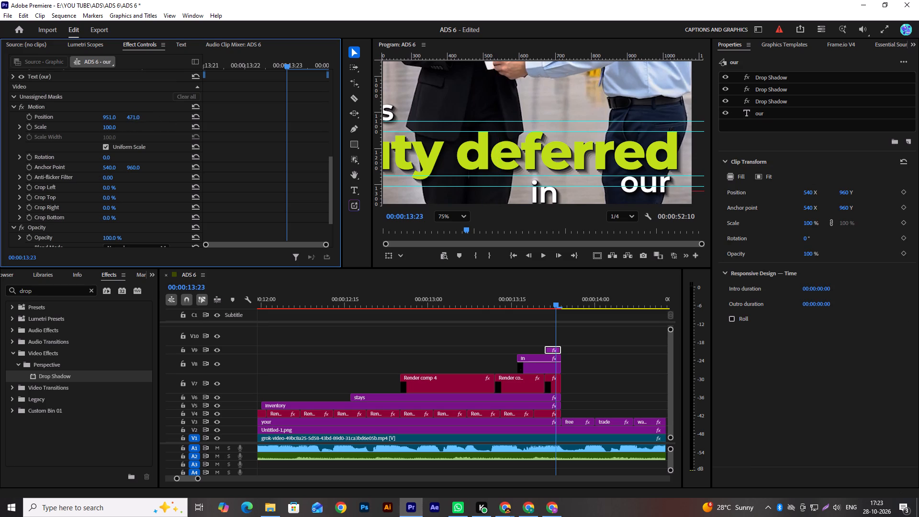
{"action": "left_click_drag", "start_coordinate": [117, 122], "coordinate": [119, 121]}
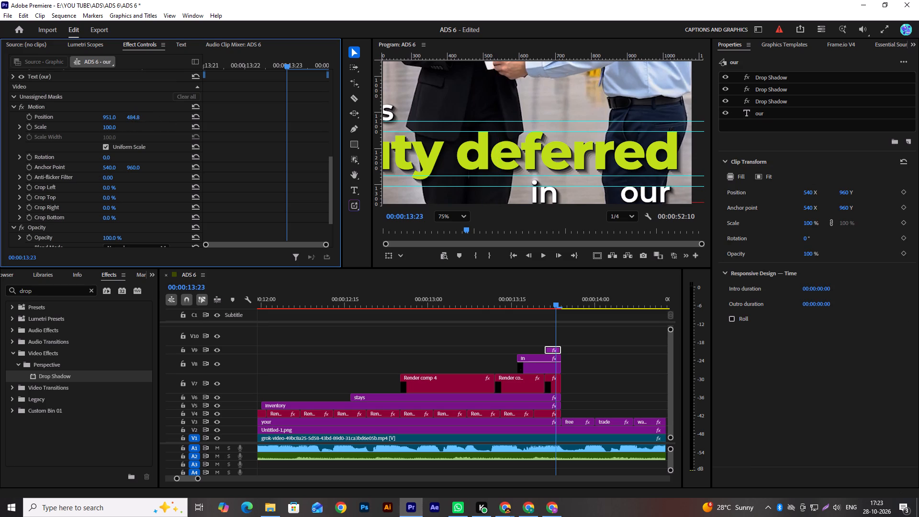
{"action": "left_click_drag", "start_coordinate": [119, 121], "coordinate": [118, 121]}
{"action": "left_click_drag", "start_coordinate": [108, 118], "coordinate": [115, 116]}
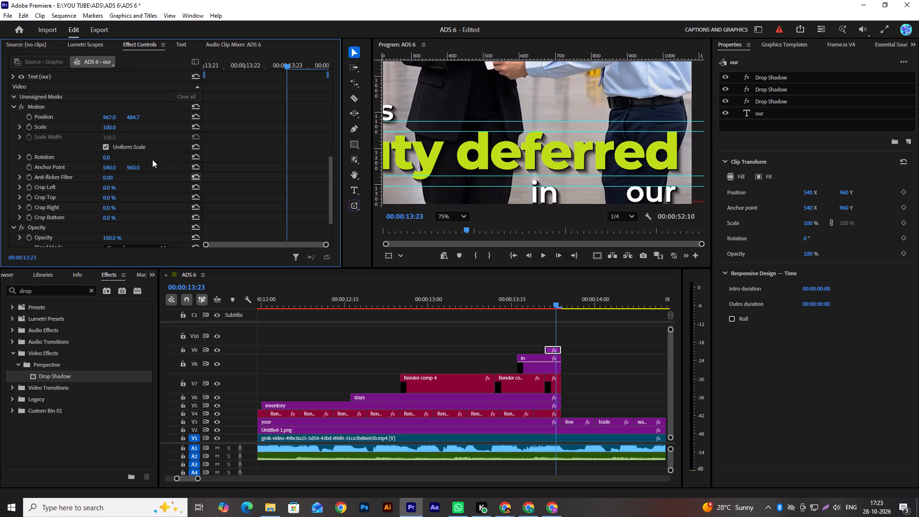
{"action": "scroll", "coordinate": [583, 182], "scroll_direction": "down", "scroll_amount": 6}
{"action": "scroll", "coordinate": [630, 190], "scroll_direction": "down", "scroll_amount": 3}
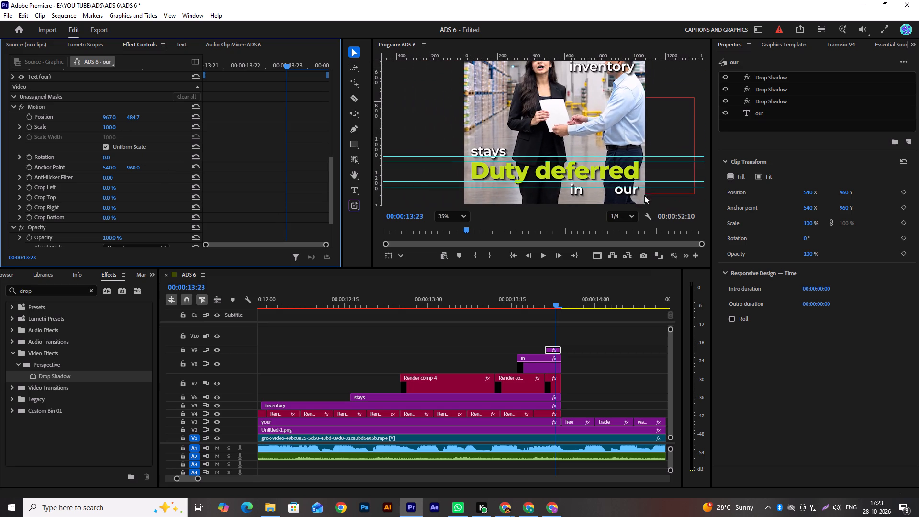
Move the "in" caption right beside "our" on the same baseline by setting its Motion Position to 839.5, 484.3.
{"action": "scroll", "coordinate": [641, 197], "scroll_direction": "up", "scroll_amount": 10}
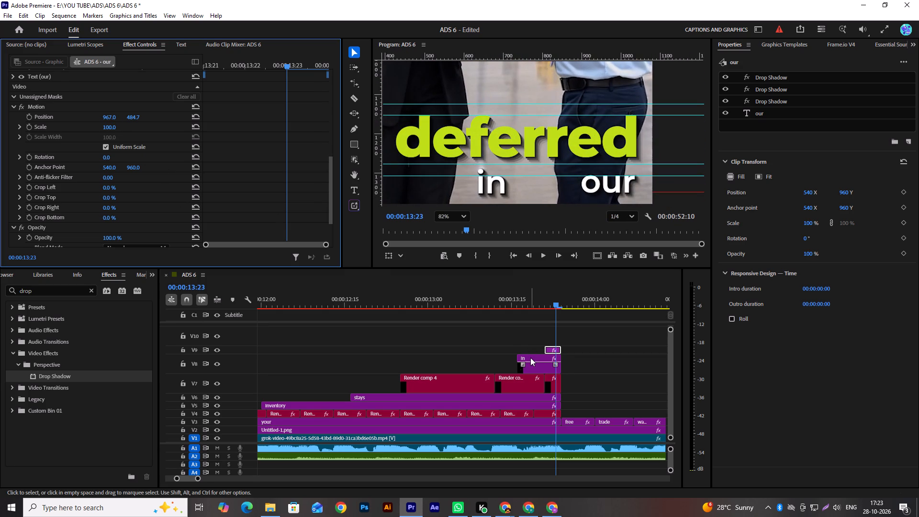
{"action": "left_click", "coordinate": [530, 358]}
{"action": "scroll", "coordinate": [158, 147], "scroll_direction": "down", "scroll_amount": 9}
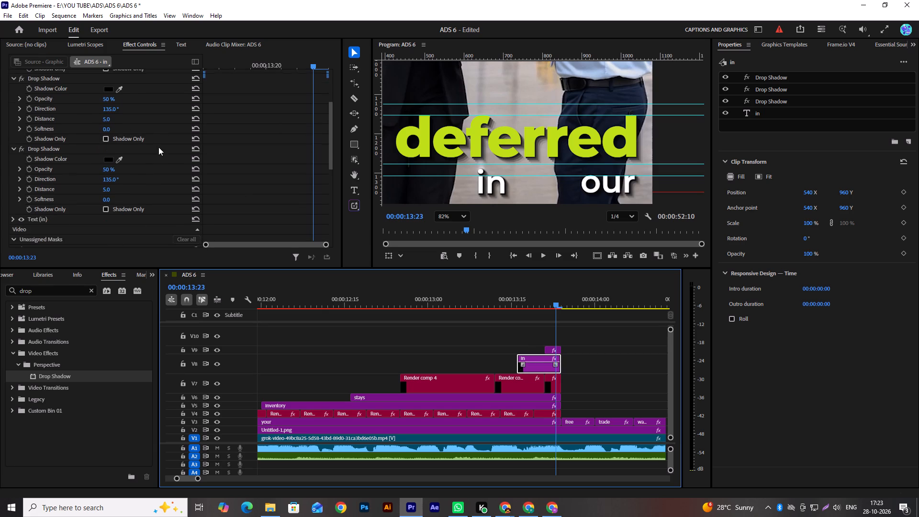
{"action": "scroll", "coordinate": [158, 147], "scroll_direction": "up", "scroll_amount": 2}
{"action": "scroll", "coordinate": [158, 147], "scroll_direction": "down", "scroll_amount": 1}
{"action": "scroll", "coordinate": [158, 147], "scroll_direction": "up", "scroll_amount": 11}
{"action": "scroll", "coordinate": [160, 146], "scroll_direction": "down", "scroll_amount": 9}
{"action": "scroll", "coordinate": [160, 146], "scroll_direction": "up", "scroll_amount": 1}
{"action": "scroll", "coordinate": [160, 146], "scroll_direction": "down", "scroll_amount": 12}
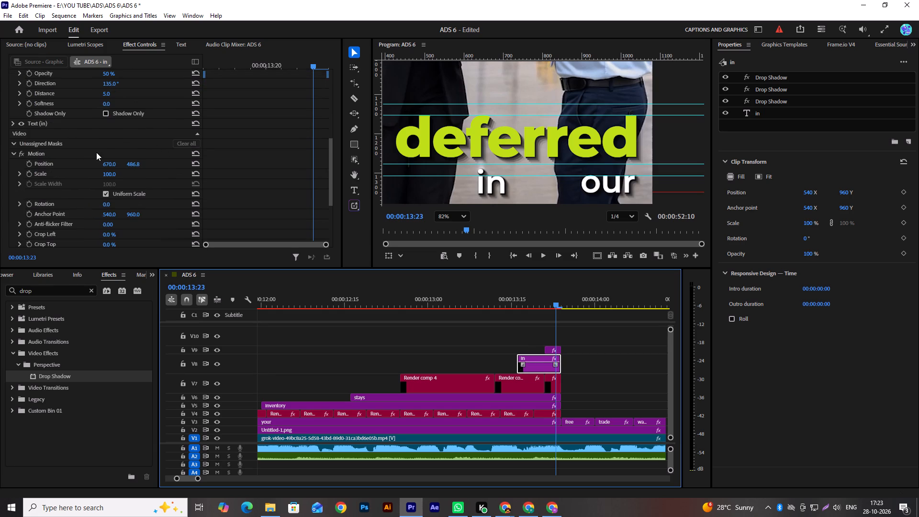
{"action": "left_click_drag", "start_coordinate": [105, 154], "coordinate": [153, 153]}
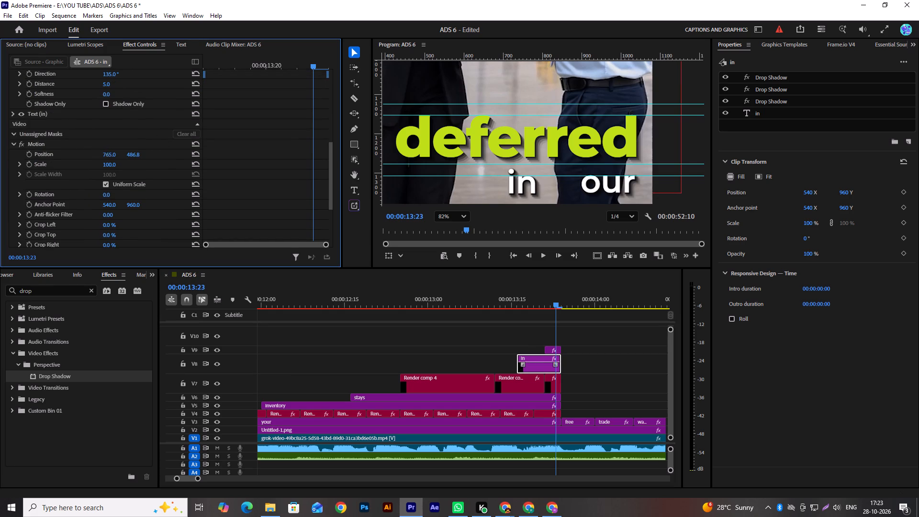
{"action": "left_click_drag", "start_coordinate": [153, 153], "coordinate": [178, 154]}
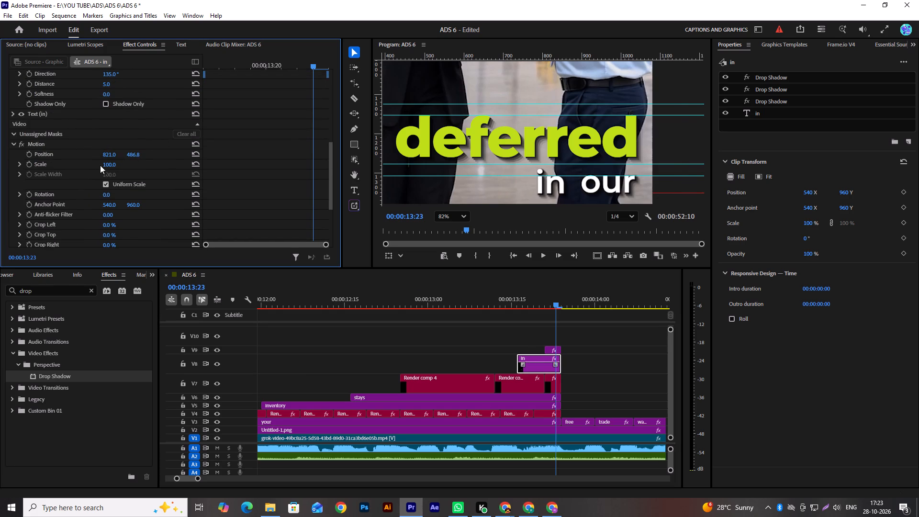
{"action": "left_click_drag", "start_coordinate": [108, 156], "coordinate": [149, 151], "text": "ctrl"}
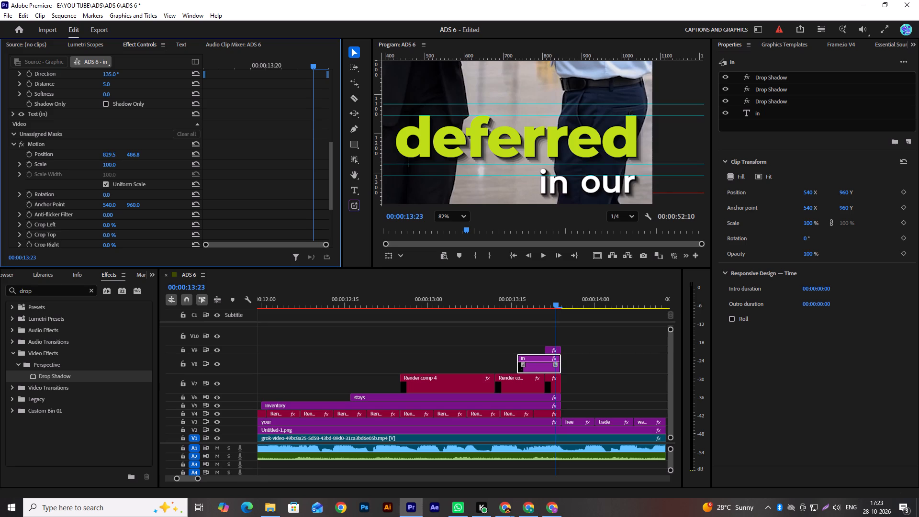
{"action": "left_click_drag", "start_coordinate": [149, 151], "coordinate": [198, 151], "text": "ctrl"}
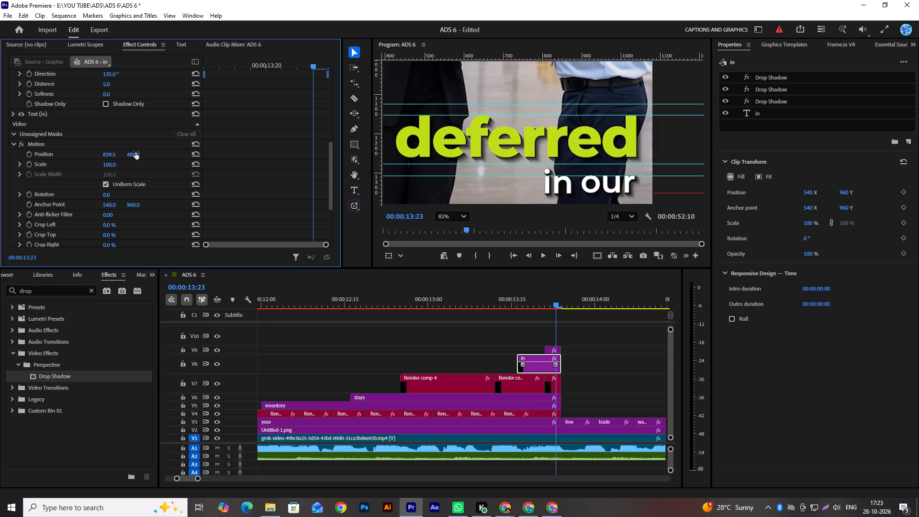
{"action": "left_click", "coordinate": [135, 152], "text": "ctrl"}
{"action": "left_click_drag", "start_coordinate": [137, 153], "coordinate": [126, 154], "text": "ctrl"}
{"action": "left_click", "coordinate": [126, 154], "text": "ctrl"}
{"action": "left_click", "coordinate": [157, 154]}
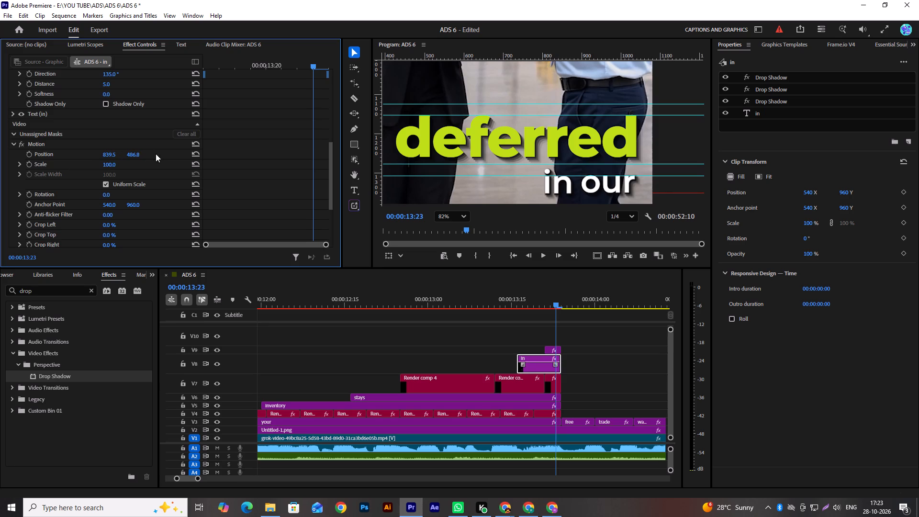
{"action": "left_click_drag", "start_coordinate": [135, 153], "coordinate": [124, 154], "text": "ctrl"}
Examine the caption layout in the whole vertical frame, fitted to view and enlarged to the full window.
{"action": "scroll", "coordinate": [531, 177], "scroll_direction": "down", "scroll_amount": 4}
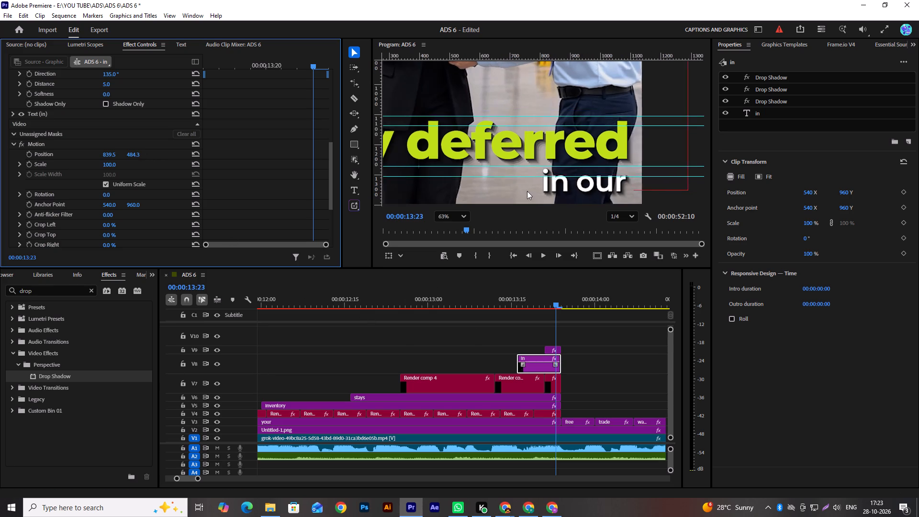
{"action": "left_click", "coordinate": [467, 214]}
{"action": "left_click", "coordinate": [459, 217]}
{"action": "left_click", "coordinate": [453, 231]}
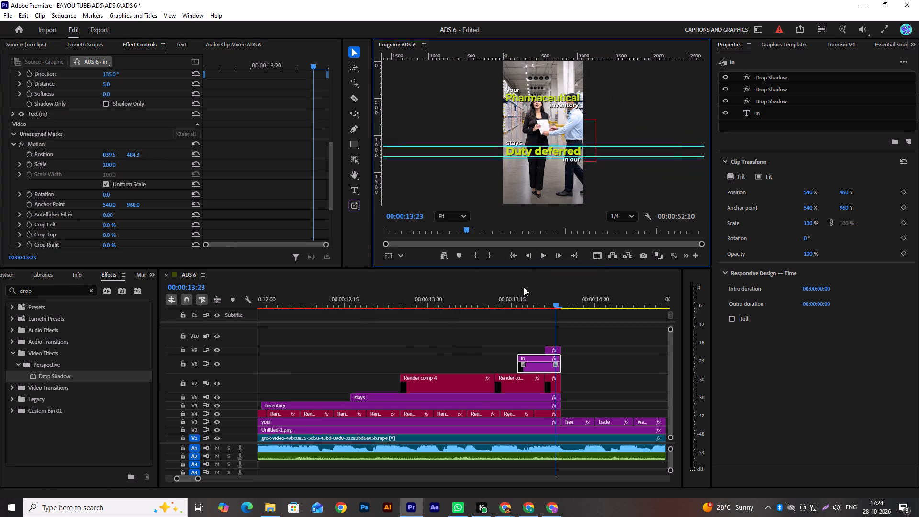
{"action": "scroll", "coordinate": [574, 154], "scroll_direction": "up", "scroll_amount": 4}
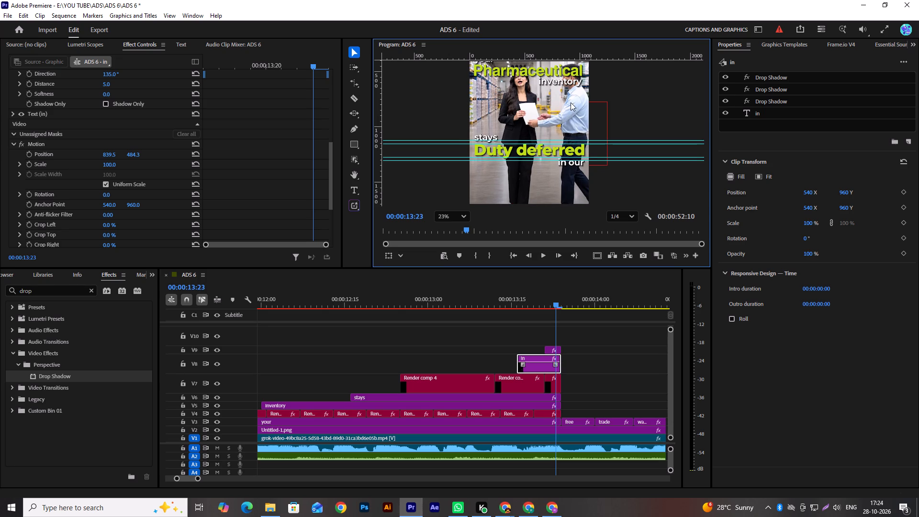
{"action": "scroll", "coordinate": [571, 102], "scroll_direction": "down", "scroll_amount": 1}
{"action": "left_click", "coordinate": [608, 90]}
{"action": "scroll", "coordinate": [583, 105], "scroll_direction": "up", "scroll_amount": 2}
{"action": "scroll", "coordinate": [583, 105], "scroll_direction": "down", "scroll_amount": 1}
{"action": "scroll", "coordinate": [583, 105], "scroll_direction": "up", "scroll_amount": 4}
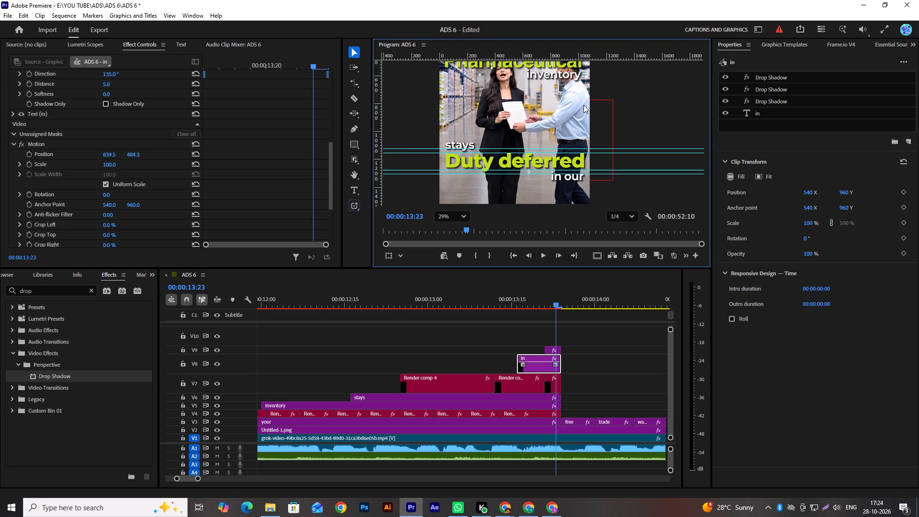
{"action": "scroll", "coordinate": [583, 105], "scroll_direction": "up", "scroll_amount": 4}
{"action": "scroll", "coordinate": [587, 103], "scroll_direction": "down", "scroll_amount": 8}
{"action": "left_click", "coordinate": [604, 95]}
{"action": "key", "text": "grave"}
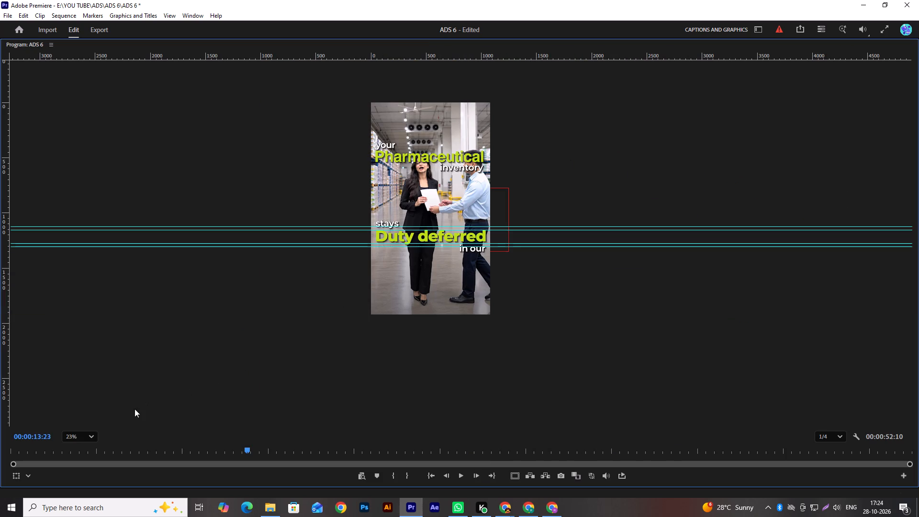
{"action": "left_click", "coordinate": [94, 436]}
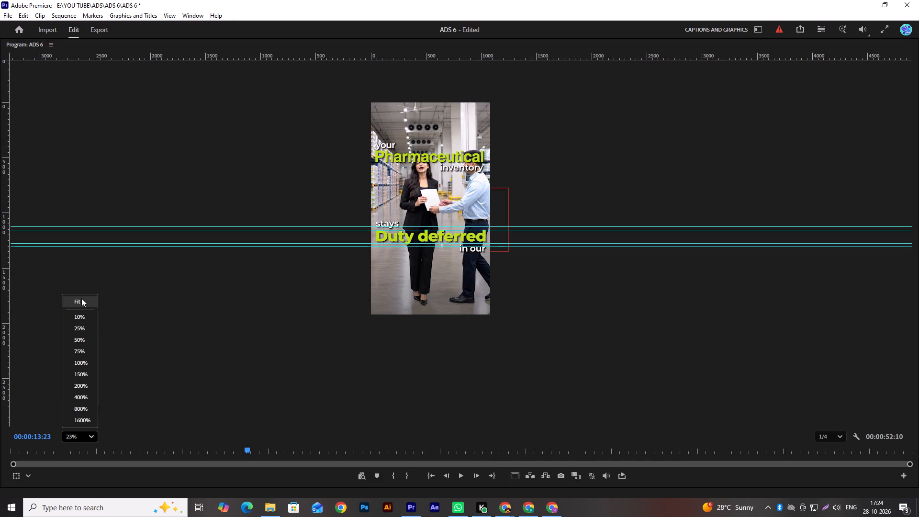
{"action": "left_click", "coordinate": [81, 298]}
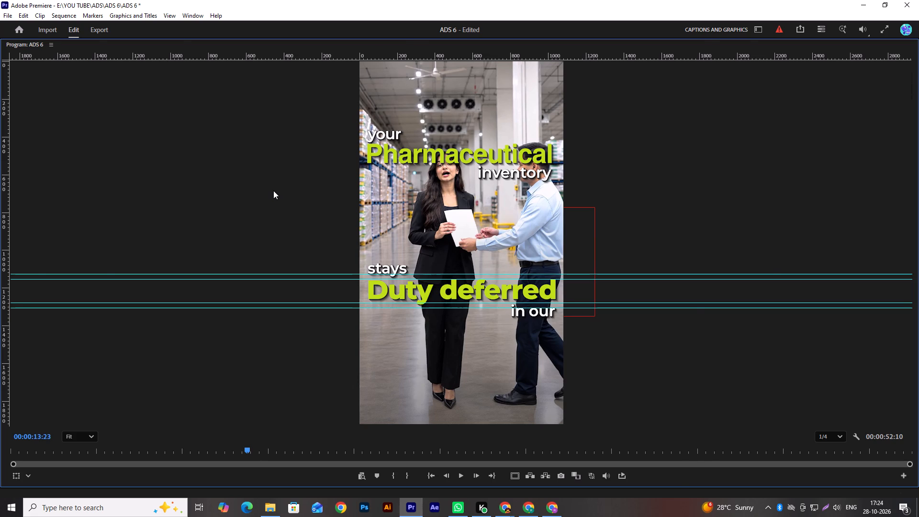
{"action": "key", "text": "grave"}
Save the ADS 6 project.
{"action": "key", "text": "ctrl+s"}
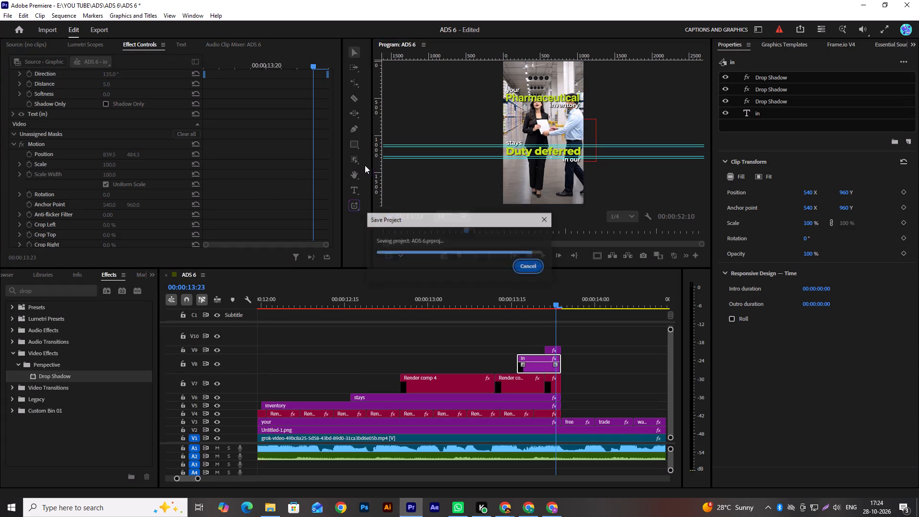
Play back the sequence around the "in our" captions to review their timing and the transition to the following captions.
{"action": "key", "text": "space"}
{"action": "scroll", "coordinate": [516, 324], "scroll_direction": "down", "scroll_amount": 3}
{"action": "key", "text": "space"}
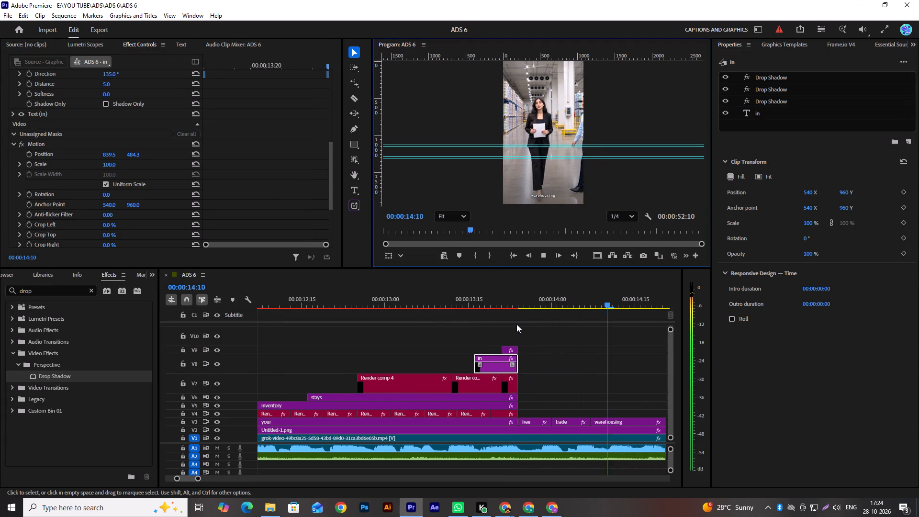
{"action": "scroll", "coordinate": [513, 326], "scroll_direction": "down", "scroll_amount": 5}
{"action": "scroll", "coordinate": [417, 347], "scroll_direction": "up", "scroll_amount": 5}
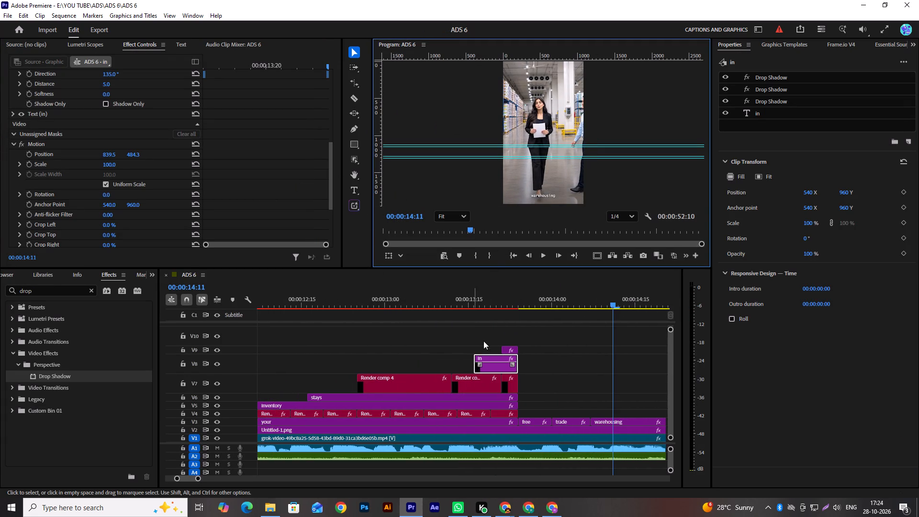
{"action": "left_click_drag", "start_coordinate": [505, 303], "coordinate": [445, 325]}
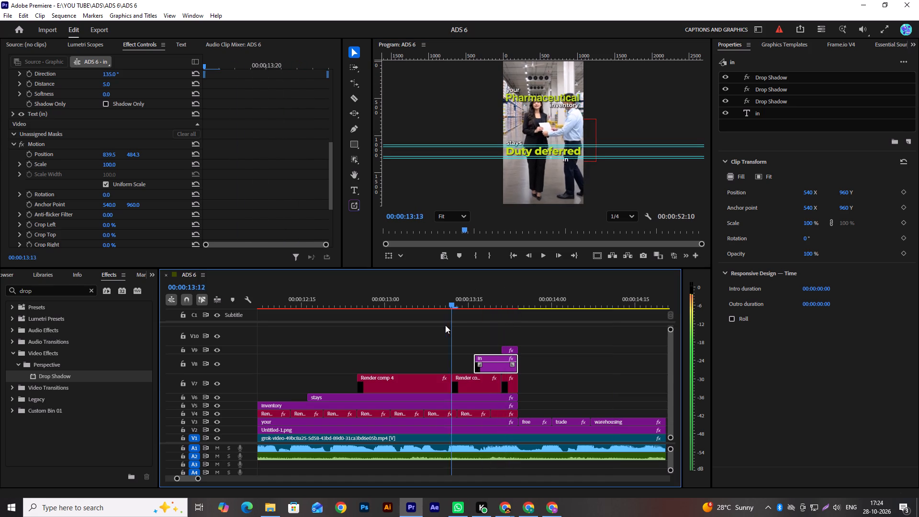
{"action": "left_click_drag", "start_coordinate": [445, 325], "coordinate": [473, 327]}
{"action": "key", "text": "space"}
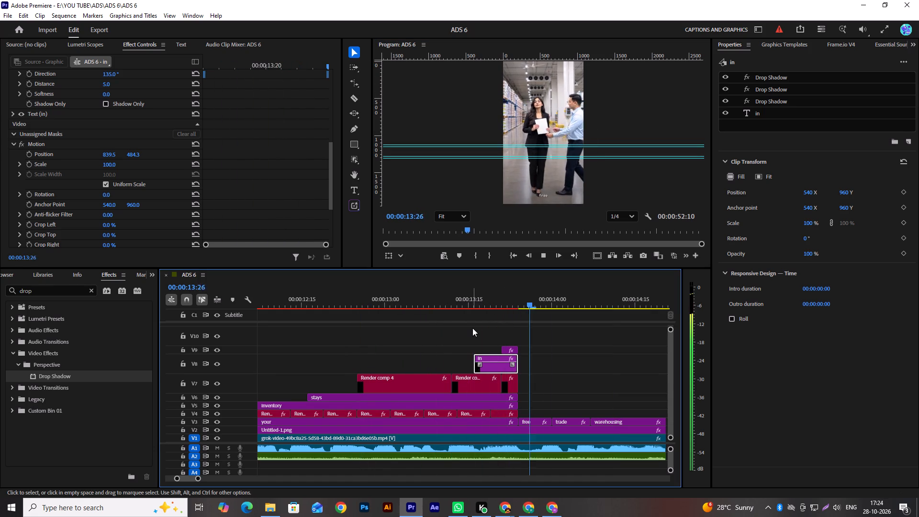
{"action": "key", "text": "space"}
{"action": "scroll", "coordinate": [559, 343], "scroll_direction": "down", "scroll_amount": 4}
Save the ADS 6 project again after the playback review.
{"action": "key", "text": "ctrl+s"}
{"action": "scroll", "coordinate": [527, 350], "scroll_direction": "down", "scroll_amount": 2}
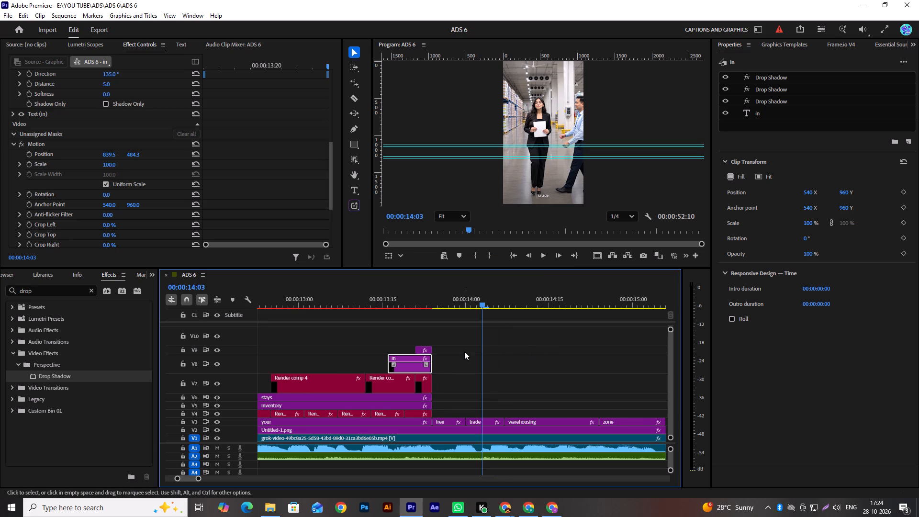
{"action": "scroll", "coordinate": [505, 358], "scroll_direction": "down", "scroll_amount": 4}
{"action": "scroll", "coordinate": [452, 361], "scroll_direction": "down", "scroll_amount": 5, "text": "alt"}
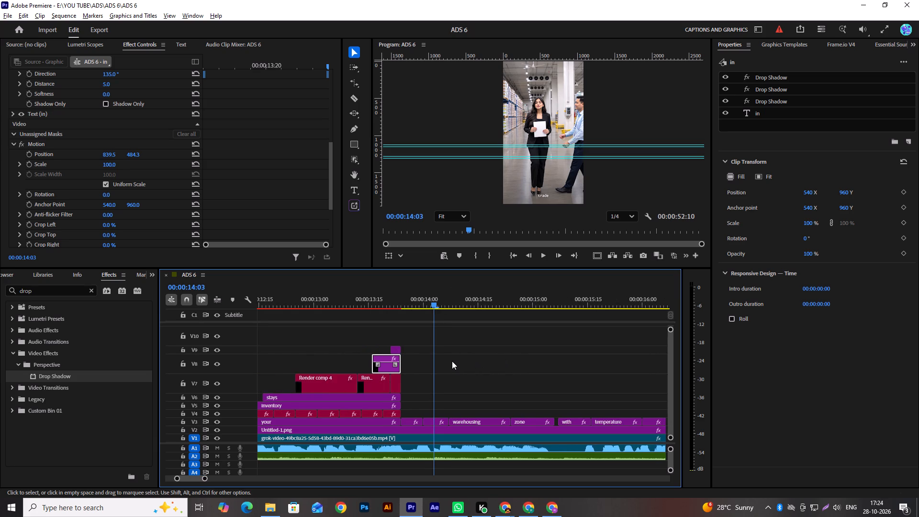
Place the Render comp 5 motion graphics template on track V7, starting where the "warehousing" caption begins, around 00:00:14:07.
{"action": "scroll", "coordinate": [452, 361], "scroll_direction": "up", "scroll_amount": 3}
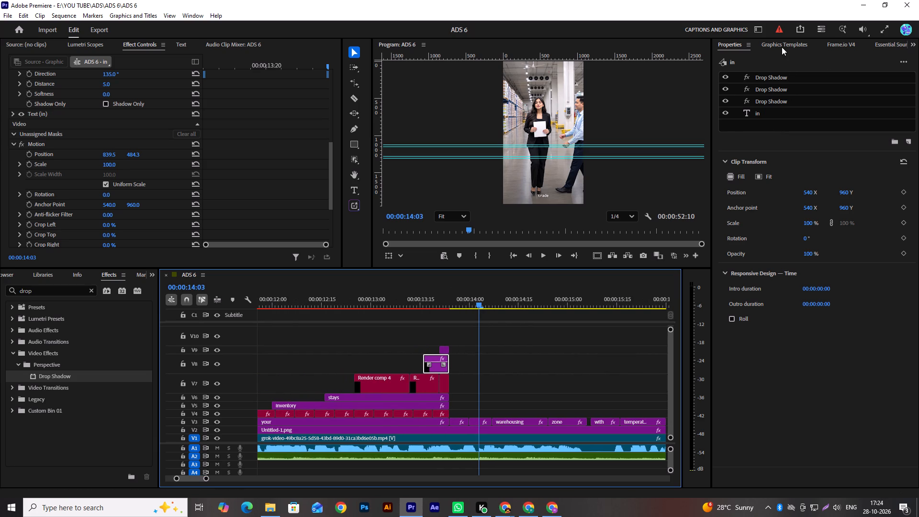
{"action": "left_click", "coordinate": [781, 44]}
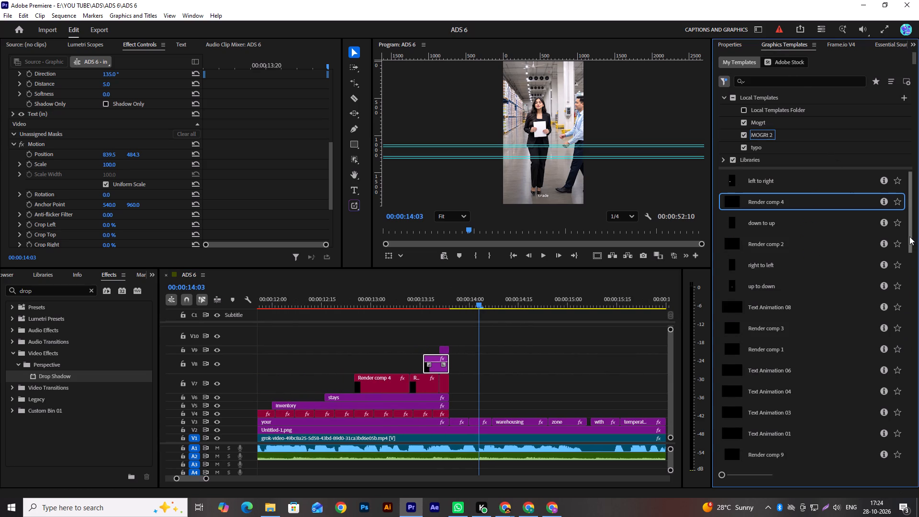
{"action": "left_click_drag", "start_coordinate": [909, 236], "coordinate": [911, 475]}
{"action": "scroll", "coordinate": [832, 450], "scroll_direction": "down", "scroll_amount": 4}
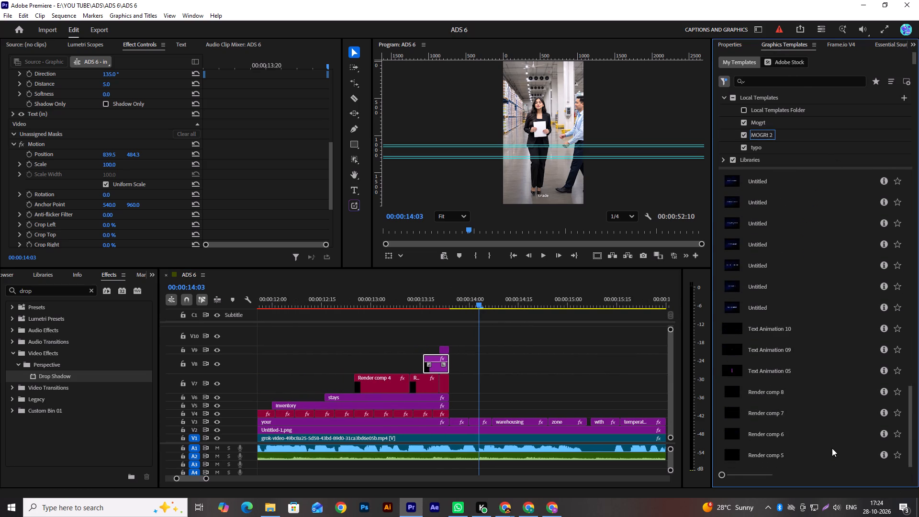
{"action": "scroll", "coordinate": [832, 448], "scroll_direction": "down", "scroll_amount": 2}
{"action": "left_click_drag", "start_coordinate": [793, 454], "coordinate": [497, 378]}
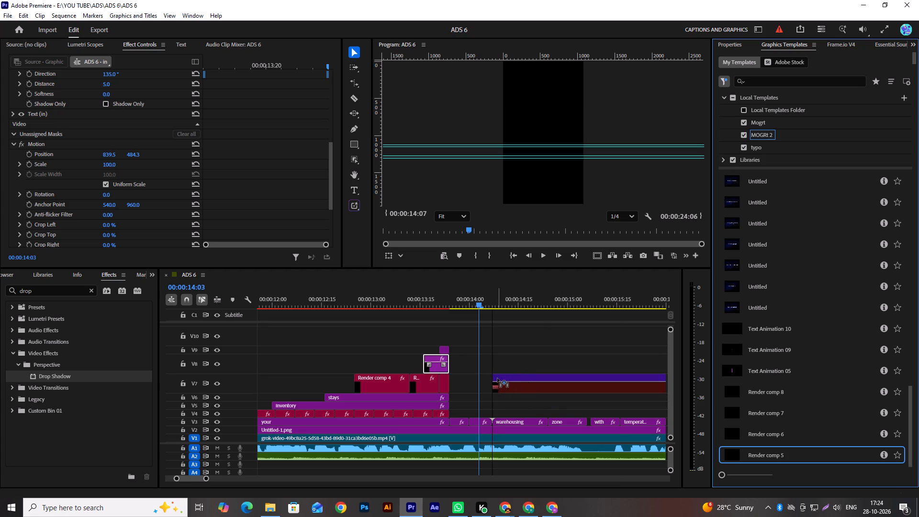
{"action": "left_click_drag", "start_coordinate": [497, 378], "coordinate": [495, 378]}
Examine the placement and extent of the Render comp 5 clip against the surrounding captions and video clips in the timeline.
{"action": "scroll", "coordinate": [548, 347], "scroll_direction": "down", "scroll_amount": 8}
{"action": "scroll", "coordinate": [548, 347], "scroll_direction": "down", "scroll_amount": 3, "text": "alt"}
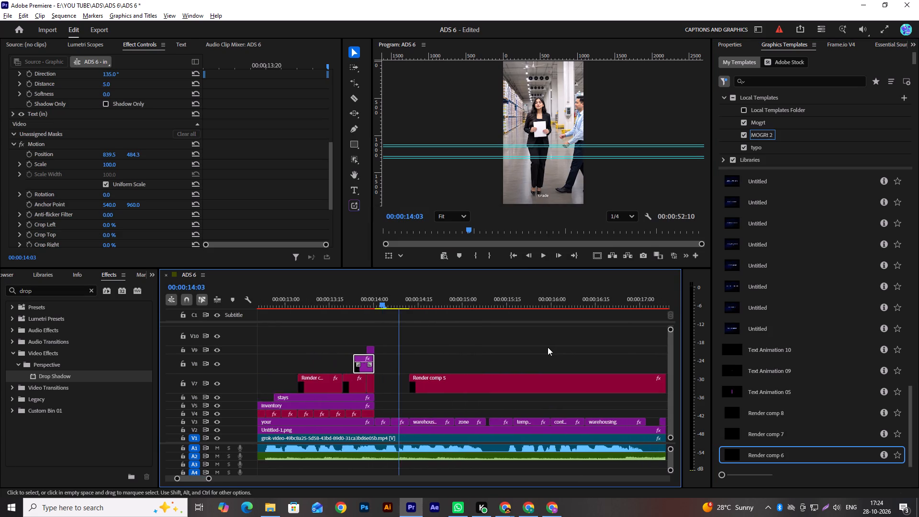
{"action": "scroll", "coordinate": [548, 347], "scroll_direction": "down", "scroll_amount": 3, "text": "alt"}
{"action": "scroll", "coordinate": [548, 347], "scroll_direction": "up", "scroll_amount": 11, "text": "alt"}
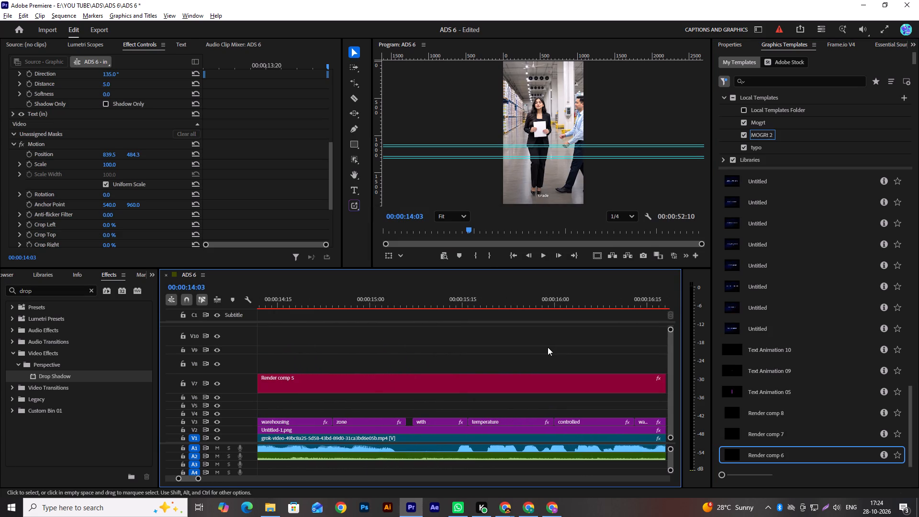
{"action": "scroll", "coordinate": [548, 347], "scroll_direction": "down", "scroll_amount": 5, "text": "alt"}
{"action": "scroll", "coordinate": [548, 347], "scroll_direction": "down", "scroll_amount": 7}
{"action": "scroll", "coordinate": [548, 347], "scroll_direction": "down", "scroll_amount": 4, "text": "alt"}
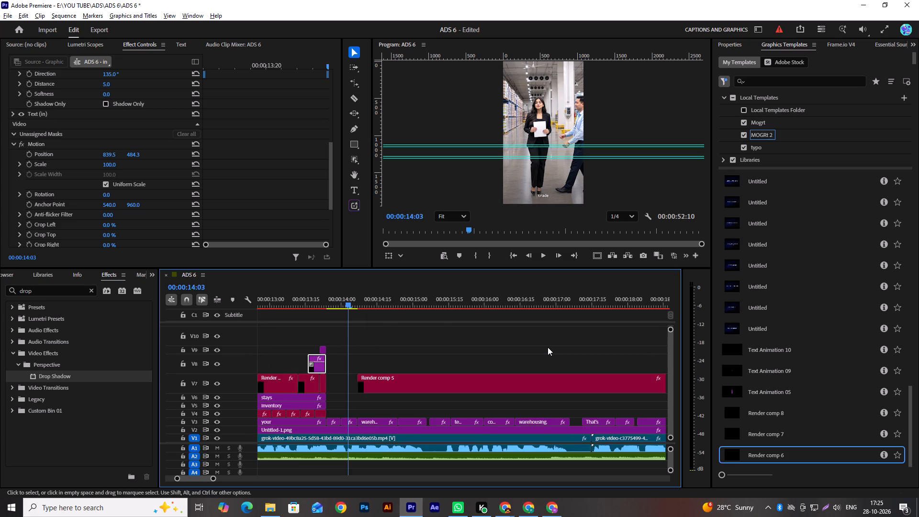
{"action": "scroll", "coordinate": [548, 347], "scroll_direction": "down", "scroll_amount": 10, "text": "alt"}
{"action": "scroll", "coordinate": [599, 348], "scroll_direction": "down", "scroll_amount": 3}
{"action": "scroll", "coordinate": [526, 380], "scroll_direction": "up", "scroll_amount": 4}
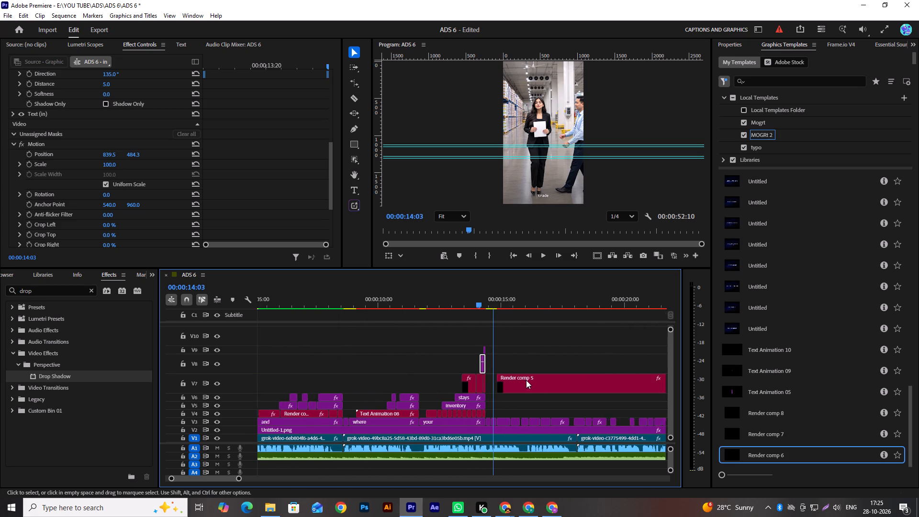
{"action": "scroll", "coordinate": [526, 380], "scroll_direction": "up", "scroll_amount": 19}
{"action": "scroll", "coordinate": [496, 350], "scroll_direction": "down", "scroll_amount": 8}
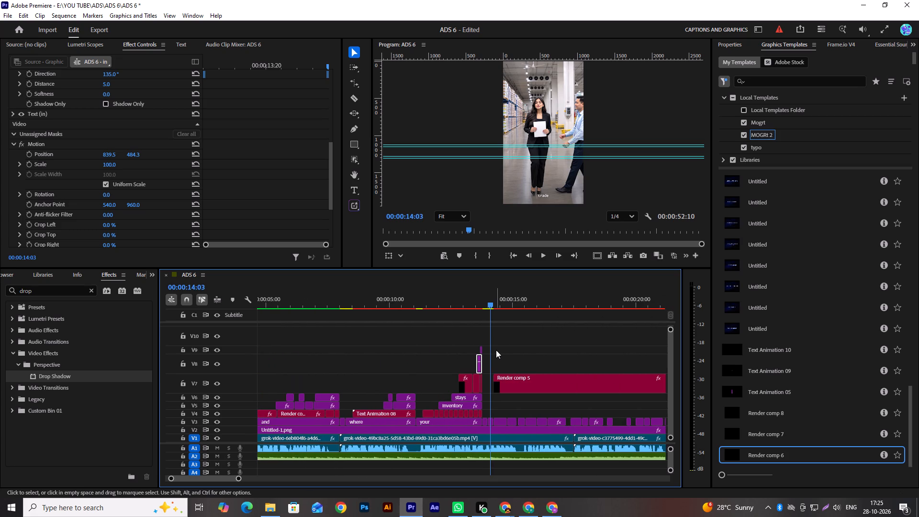
{"action": "scroll", "coordinate": [496, 350], "scroll_direction": "down", "scroll_amount": 2}
{"action": "scroll", "coordinate": [496, 350], "scroll_direction": "up", "scroll_amount": 10}
{"action": "scroll", "coordinate": [496, 350], "scroll_direction": "down", "scroll_amount": 1}
{"action": "scroll", "coordinate": [496, 350], "scroll_direction": "up", "scroll_amount": 1}
{"action": "scroll", "coordinate": [496, 350], "scroll_direction": "down", "scroll_amount": 4, "text": "alt"}
{"action": "scroll", "coordinate": [539, 344], "scroll_direction": "up", "scroll_amount": 3}
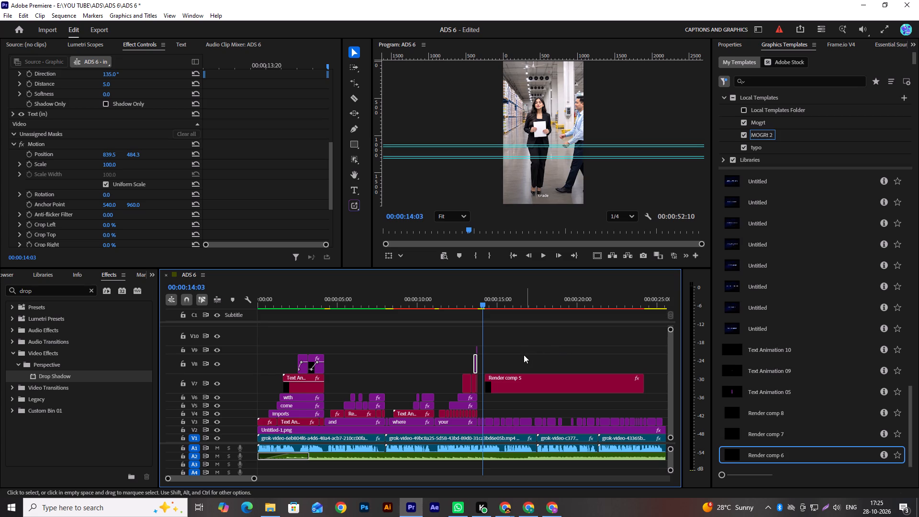
{"action": "scroll", "coordinate": [524, 355], "scroll_direction": "down", "scroll_amount": 4}
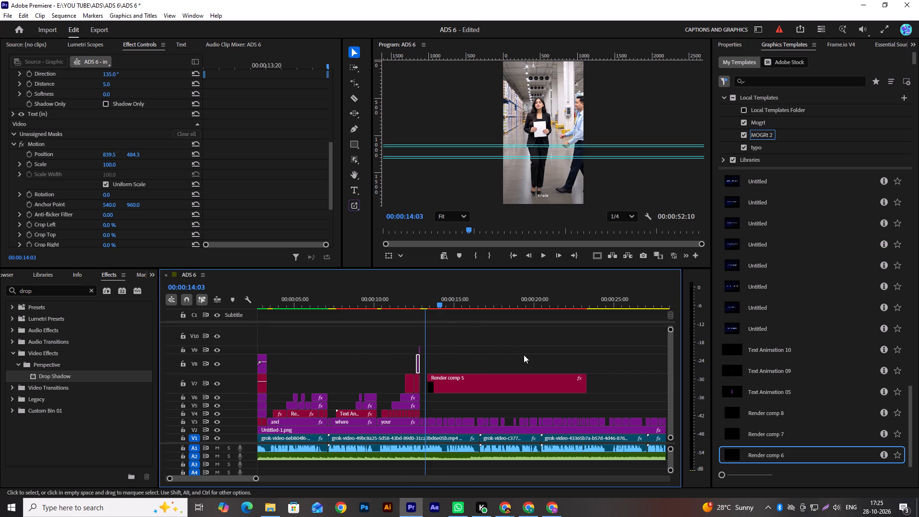
{"action": "scroll", "coordinate": [471, 358], "scroll_direction": "up", "scroll_amount": 7, "text": "alt"}
{"action": "scroll", "coordinate": [430, 353], "scroll_direction": "up", "scroll_amount": 6, "text": "alt"}
{"action": "scroll", "coordinate": [427, 349], "scroll_direction": "up", "scroll_amount": 11}
{"action": "scroll", "coordinate": [427, 348], "scroll_direction": "up", "scroll_amount": 5, "text": "alt"}
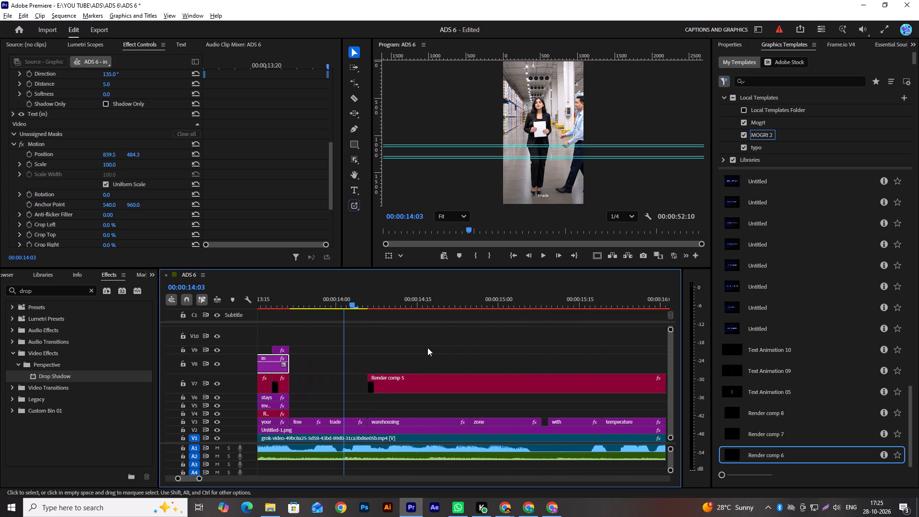
{"action": "scroll", "coordinate": [427, 348], "scroll_direction": "up", "scroll_amount": 2, "text": "alt"}
{"action": "scroll", "coordinate": [427, 348], "scroll_direction": "down", "scroll_amount": 8, "text": "alt"}
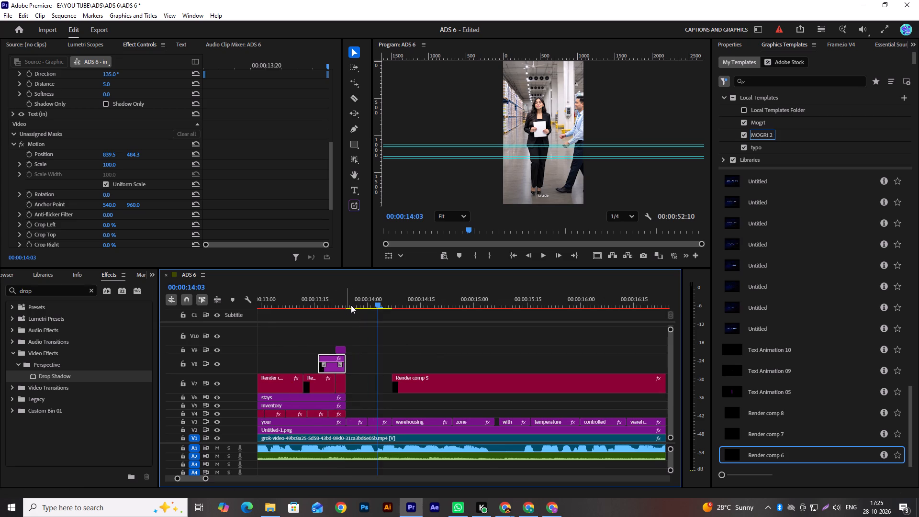